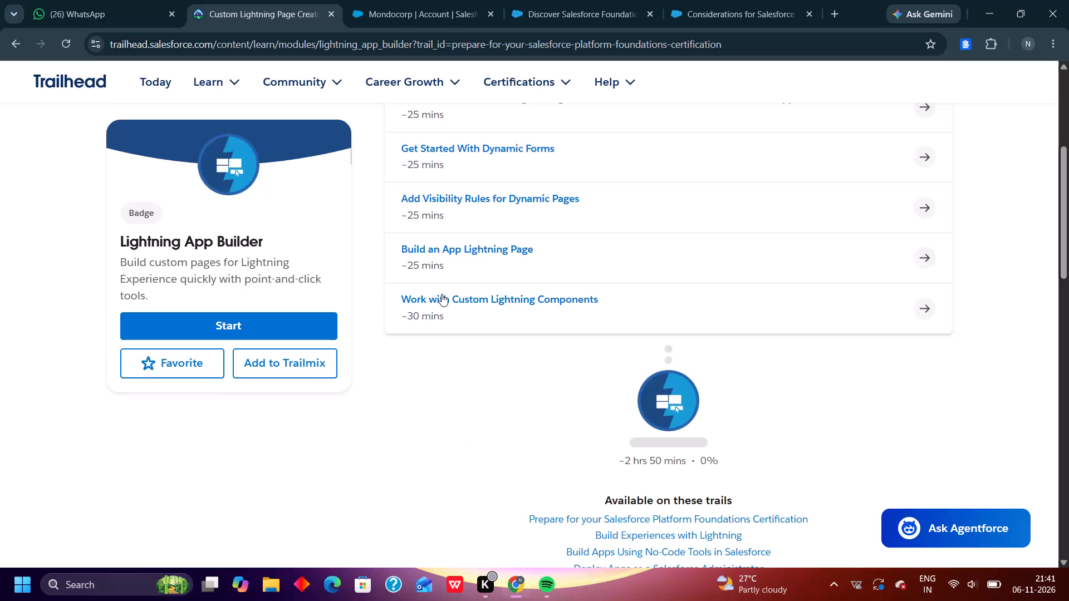
Open the "Get Started with the Lightning App Builder" unit of the Lightning App Builder module.
scroll(623, 337, up, 3)
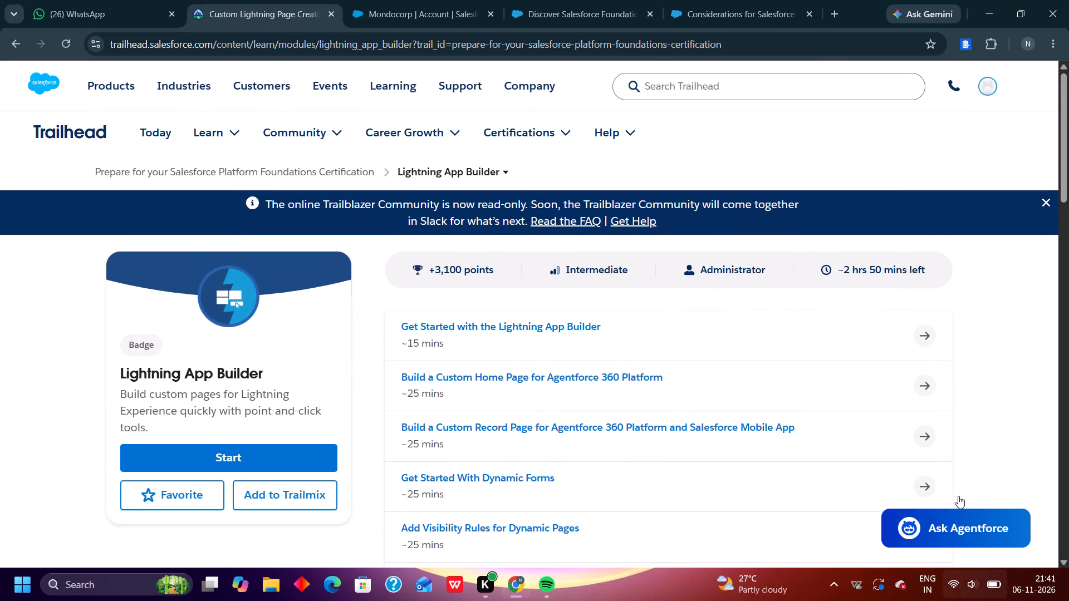
click(933, 341)
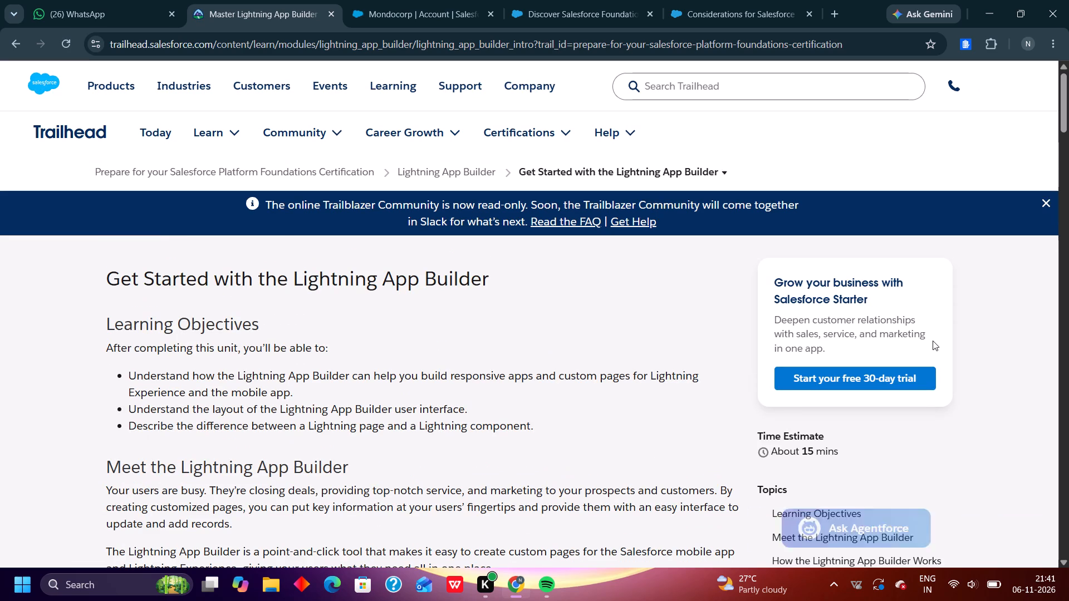
Switch the computer's Wi-Fi connection from Redmi 13 5G to the OPPO A5x 5G 874E network.
click(958, 577)
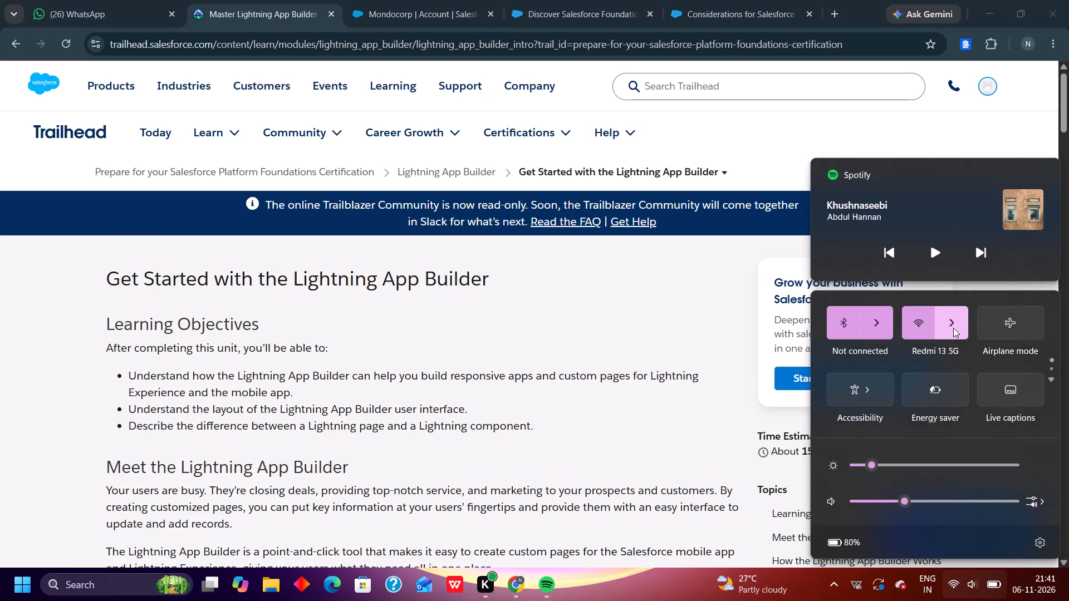
click(953, 328)
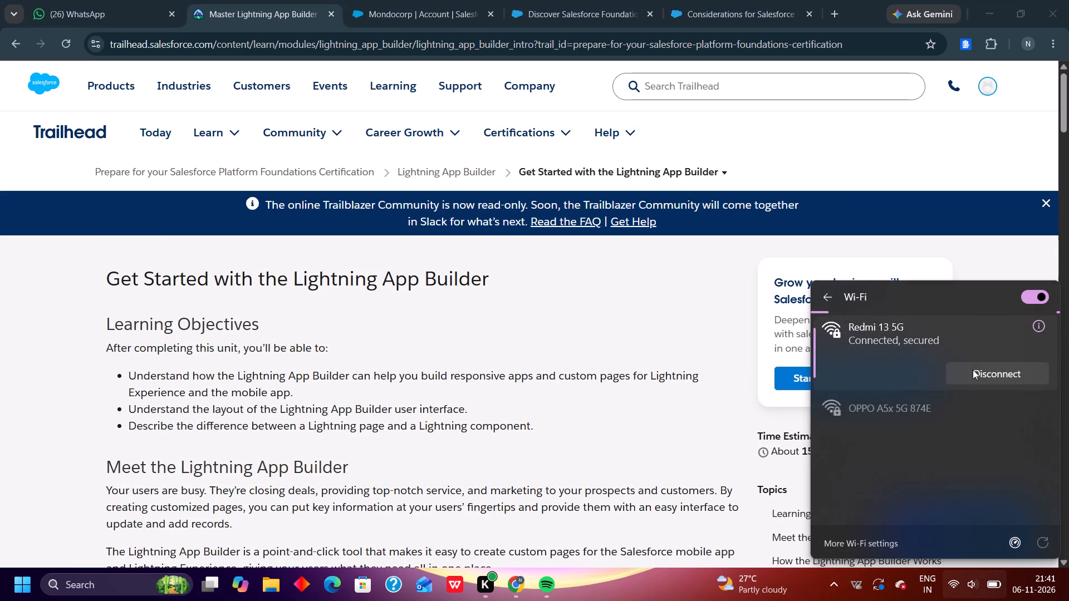
click(974, 369)
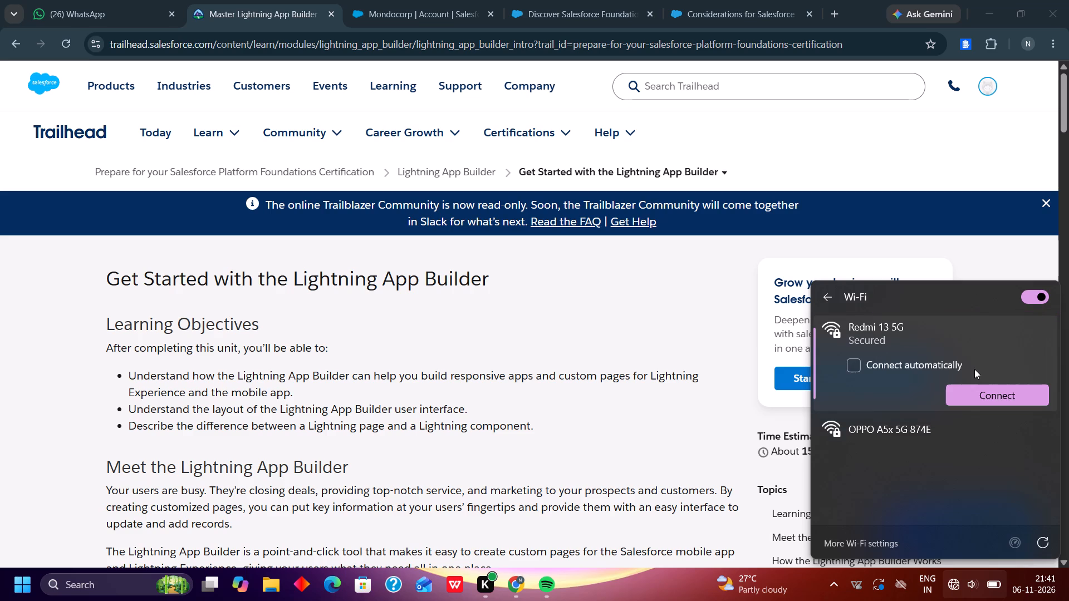
click(942, 427)
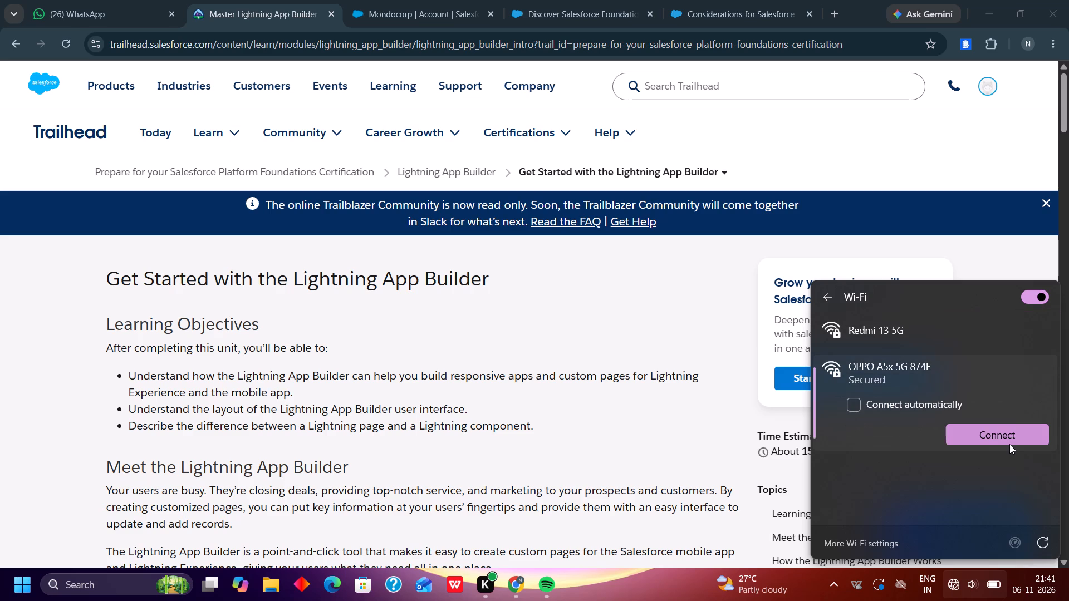
click(1011, 439)
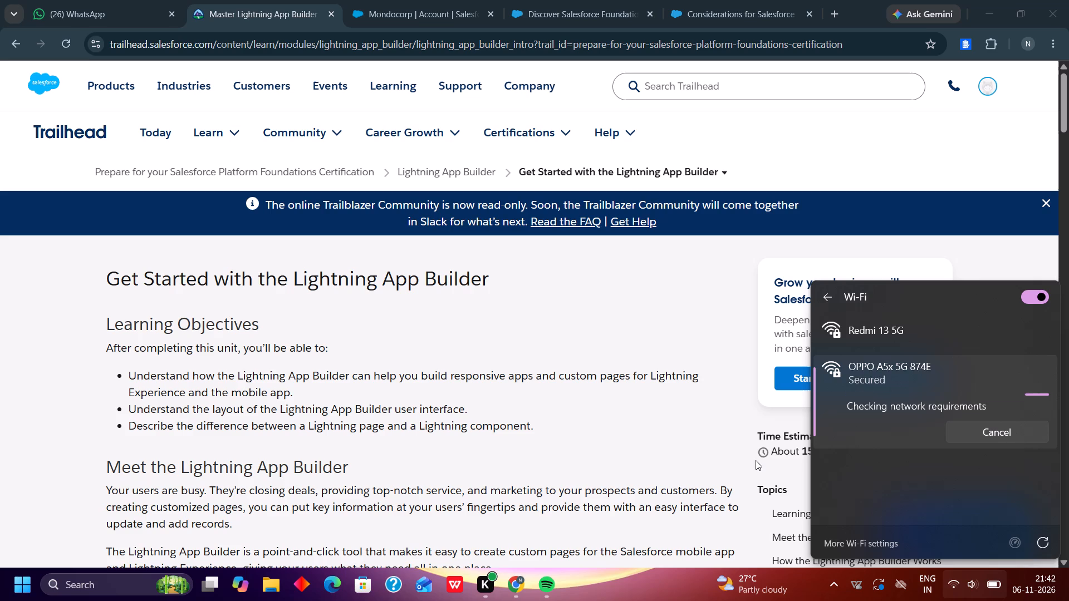
click(746, 442)
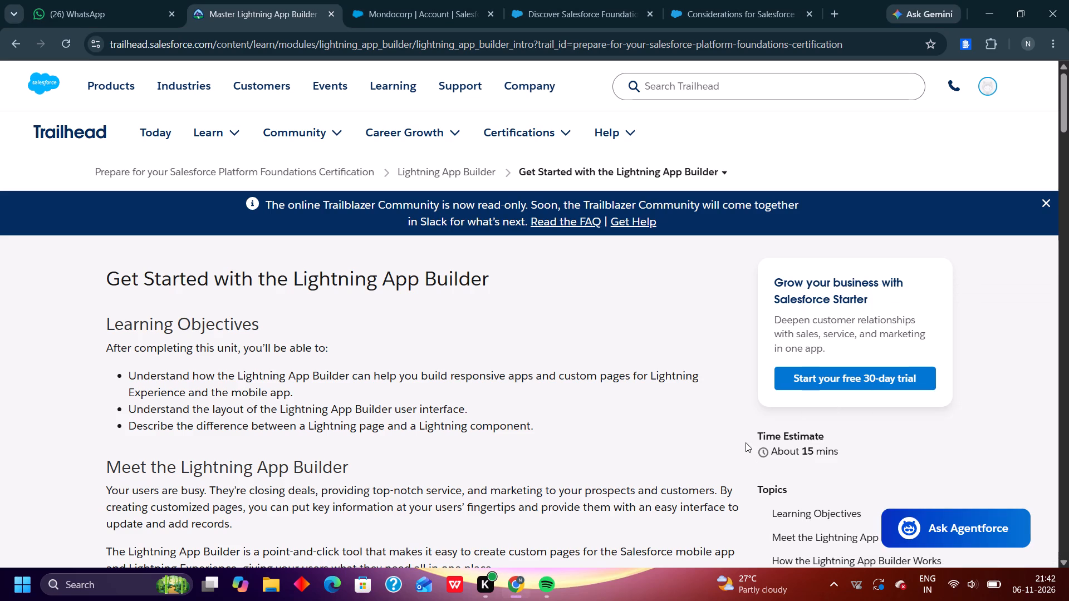
Read the unit's sections on meeting the Lightning App Builder and how it works.
scroll(552, 402, down, 3)
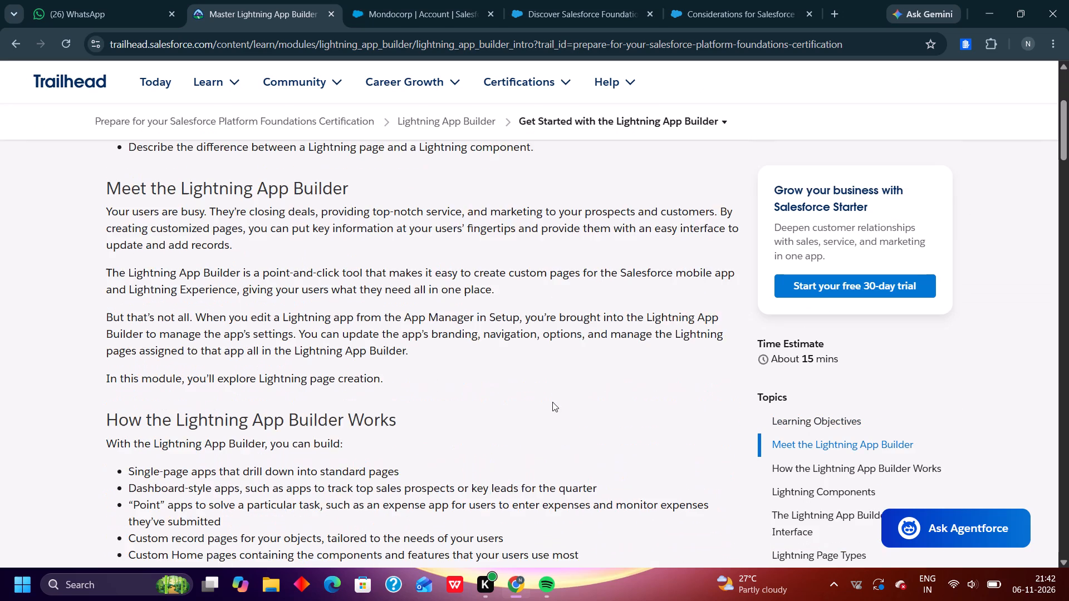
scroll(552, 402, down, 3)
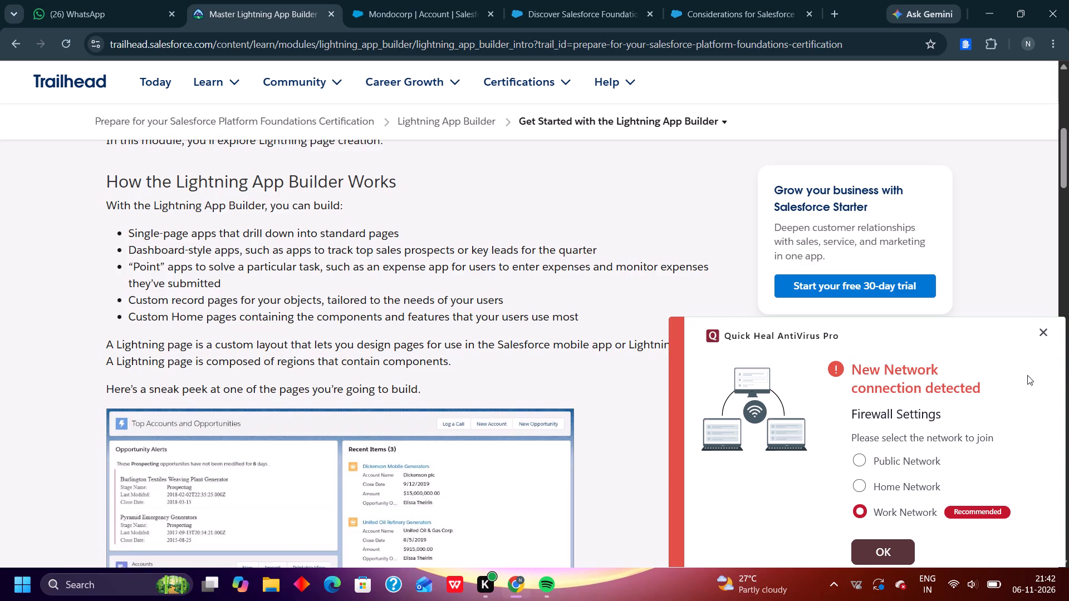
Dismiss the Quick Heal new network connection notification without choosing a network.
click(1043, 332)
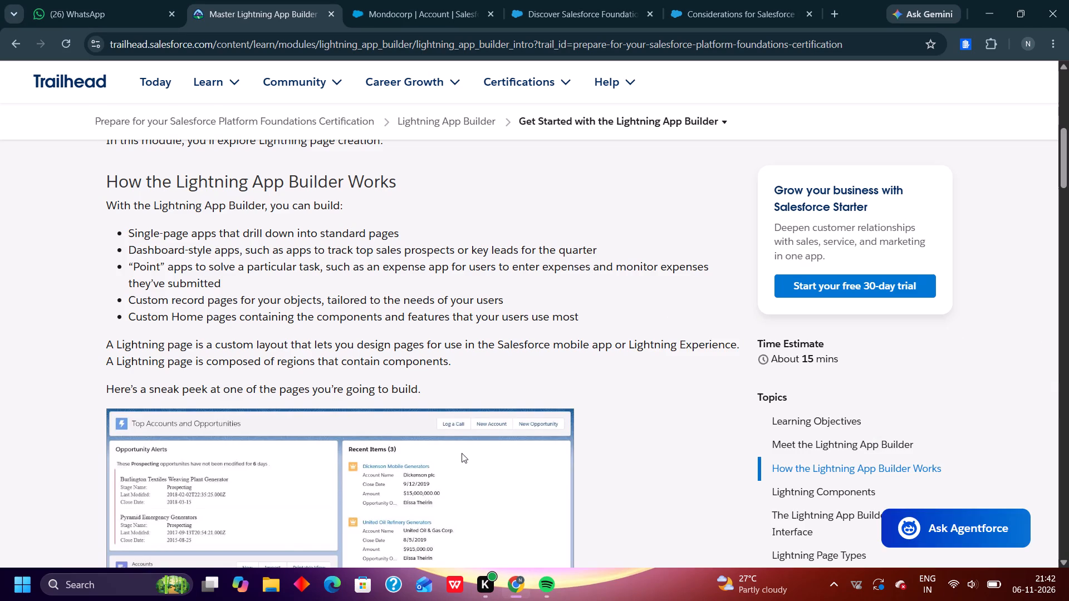
Go through the Get Started with the Lightning App Builder unit to reach its quiz questions.
scroll(462, 453, down, 7)
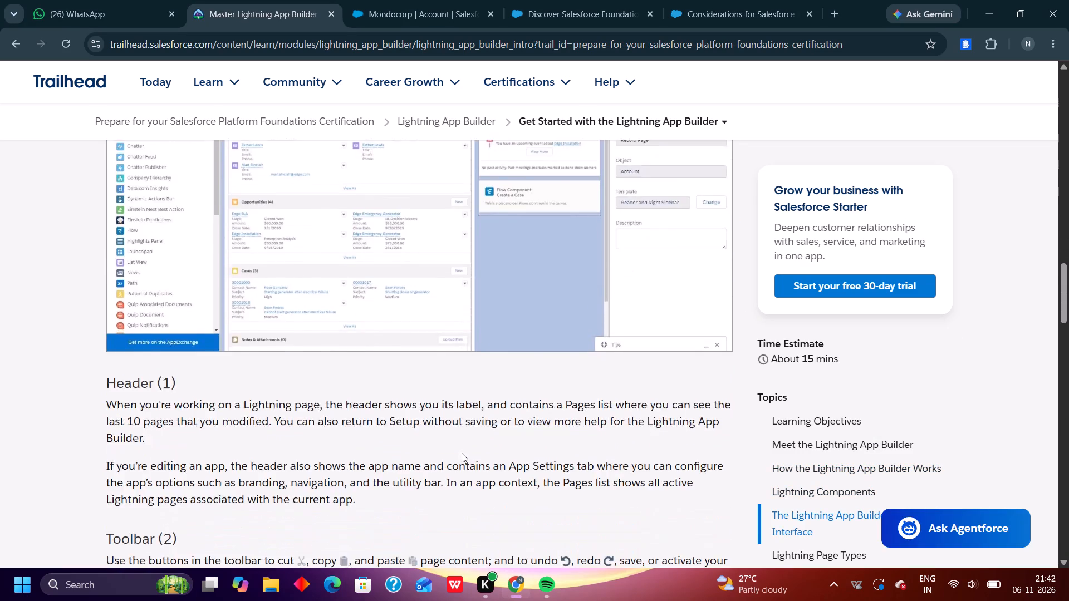
scroll(462, 453, down, 9)
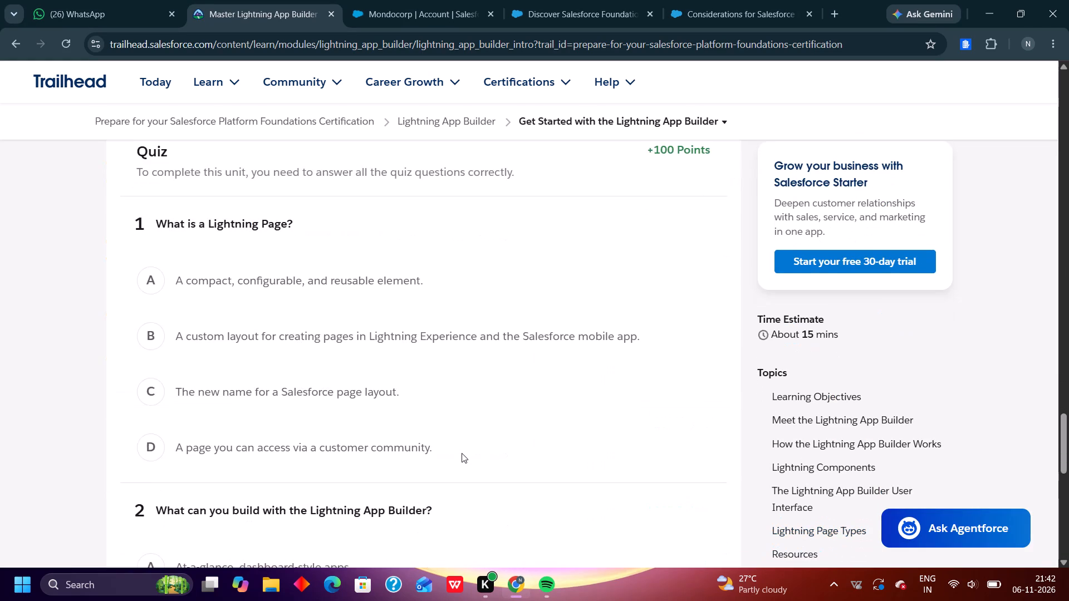
scroll(462, 453, down, 2)
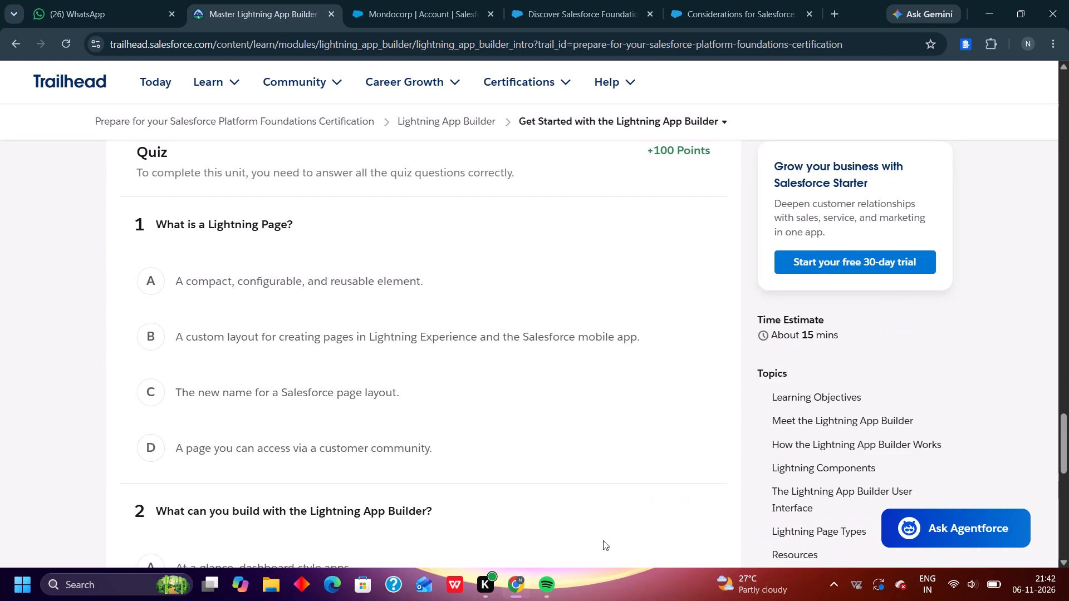
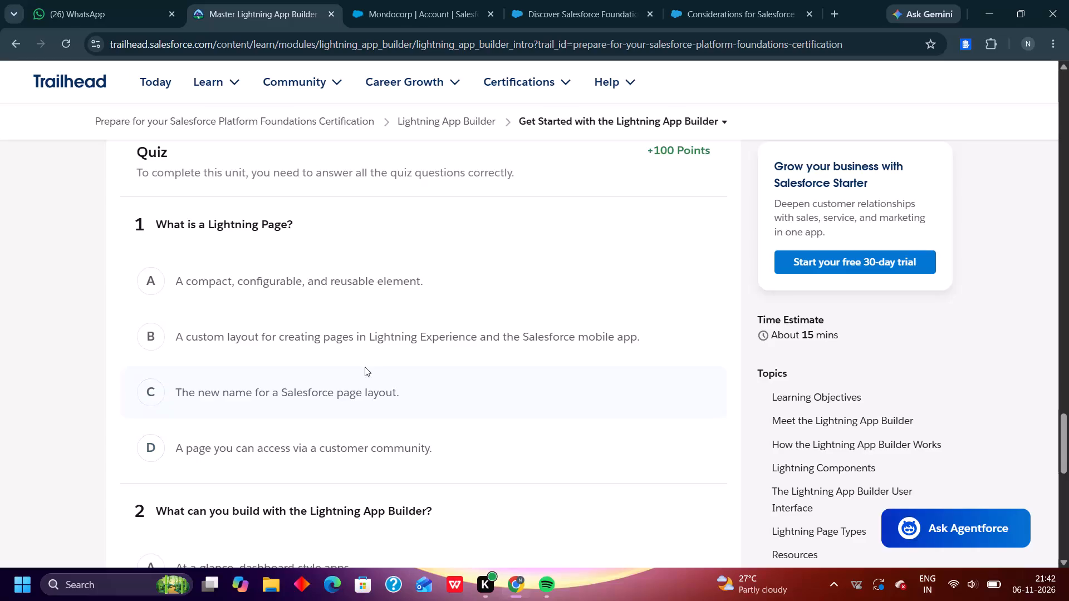
Answer quiz question 1 with B, a custom layout for creating pages, and question 2 with D, A and B, and submit the quiz.
click(351, 342)
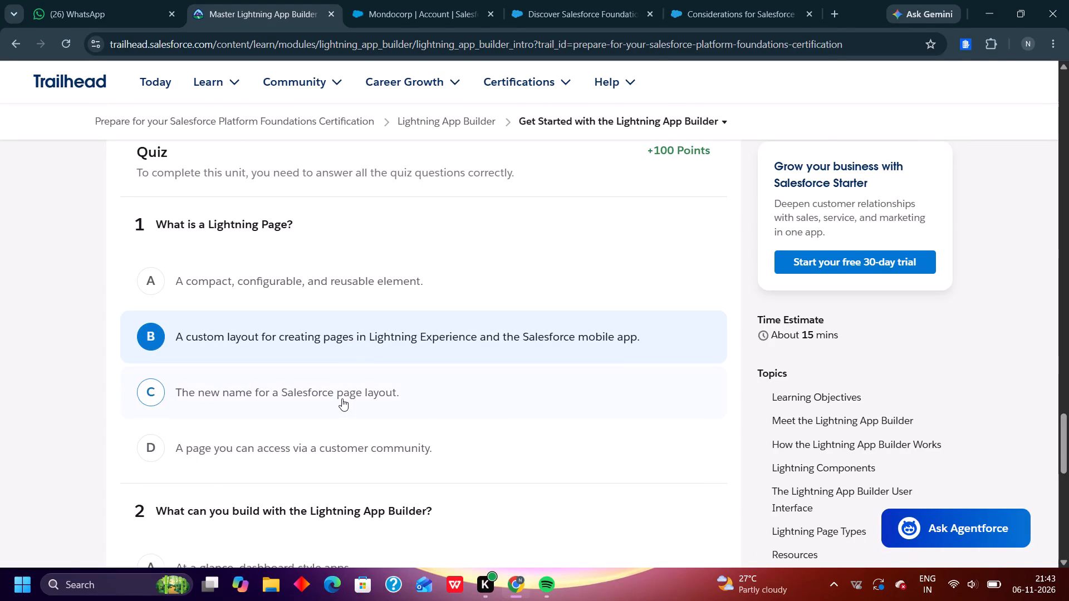
scroll(342, 398, down, 4)
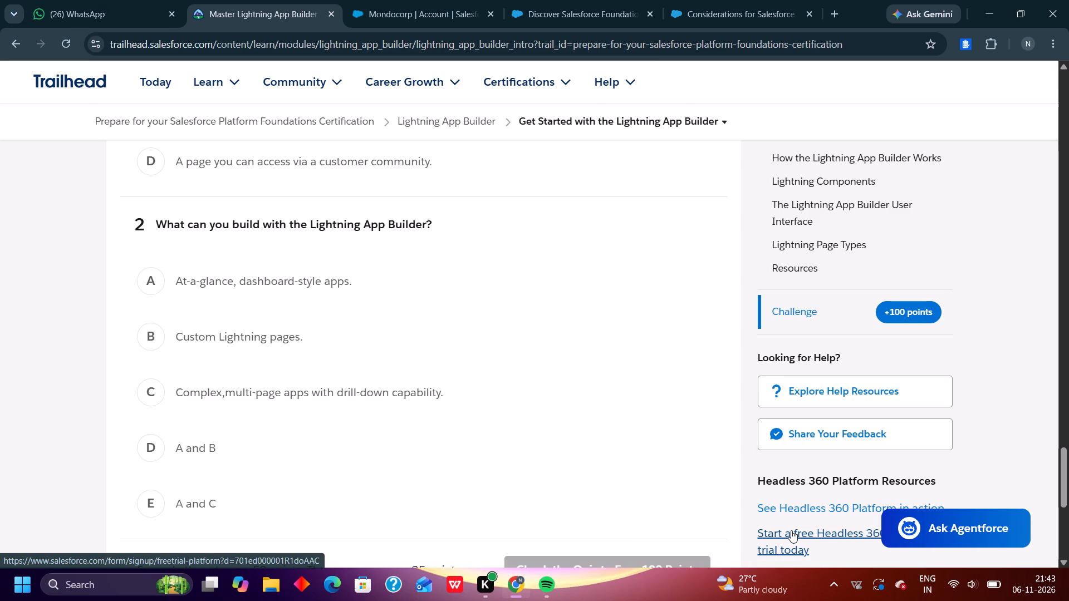
scroll(791, 530, down, 1)
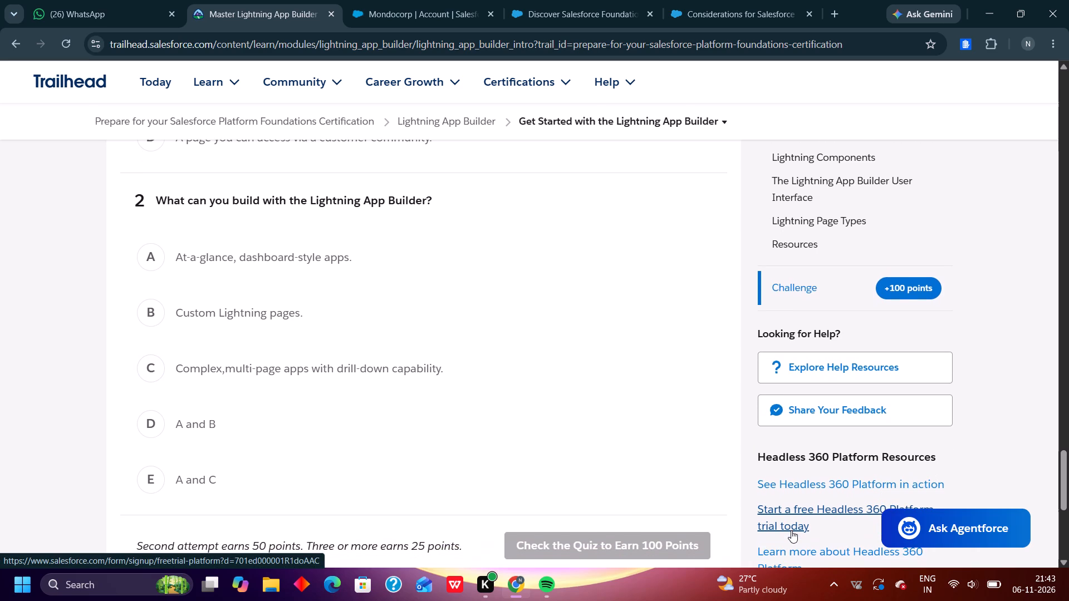
scroll(791, 530, down, 1)
click(288, 428)
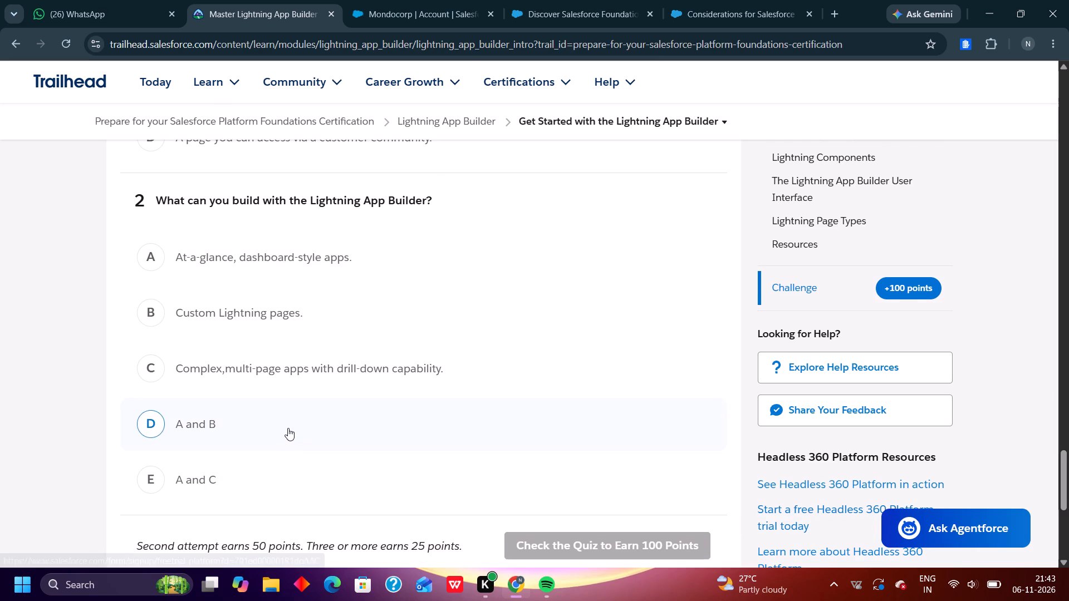
scroll(288, 428, down, 1)
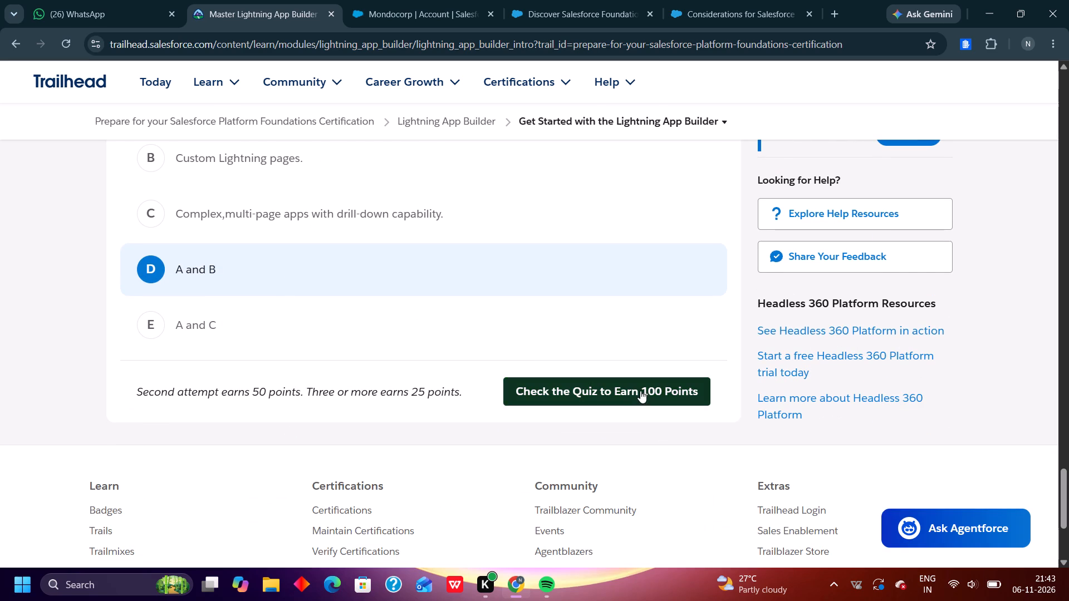
click(640, 391)
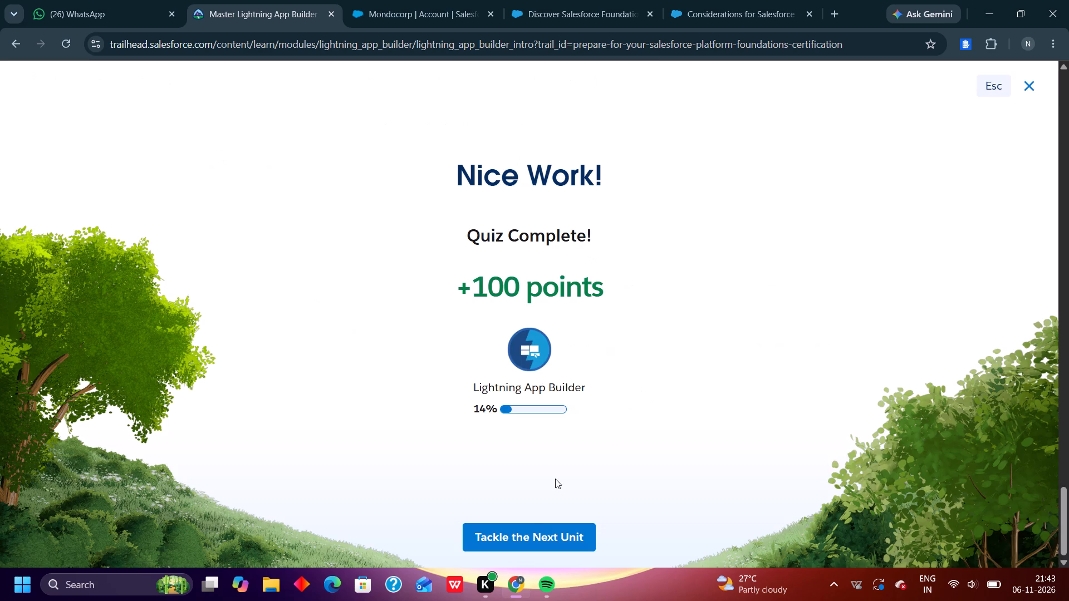
Continue to the next unit, Build a Custom Home Page for Agentforce 360 Platform.
click(524, 541)
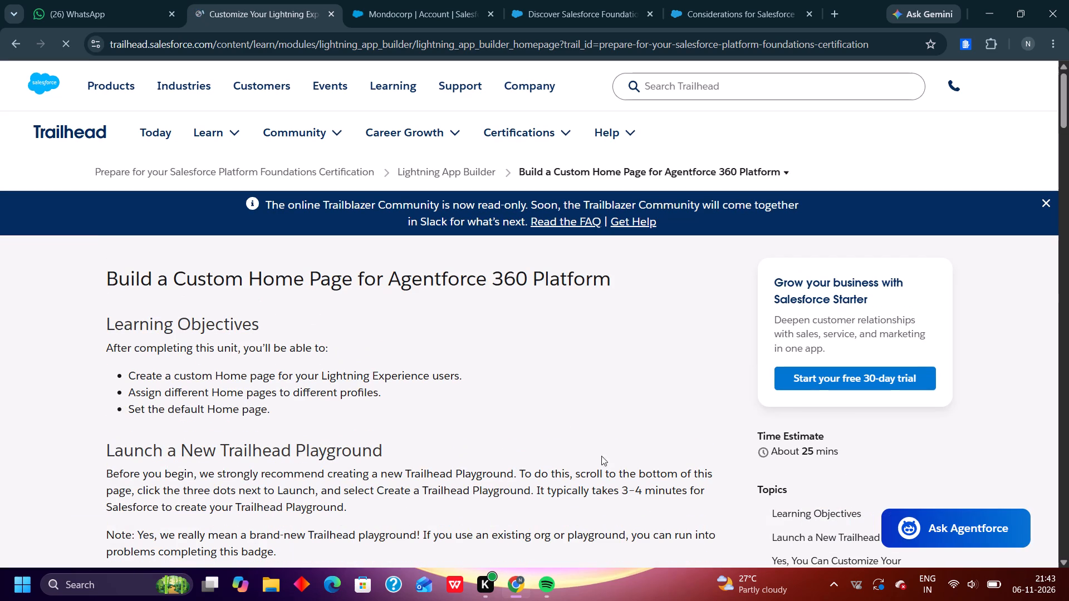
Look through the custom home page unit and read the requirements of its hands-on challenge.
scroll(573, 494, down, 7)
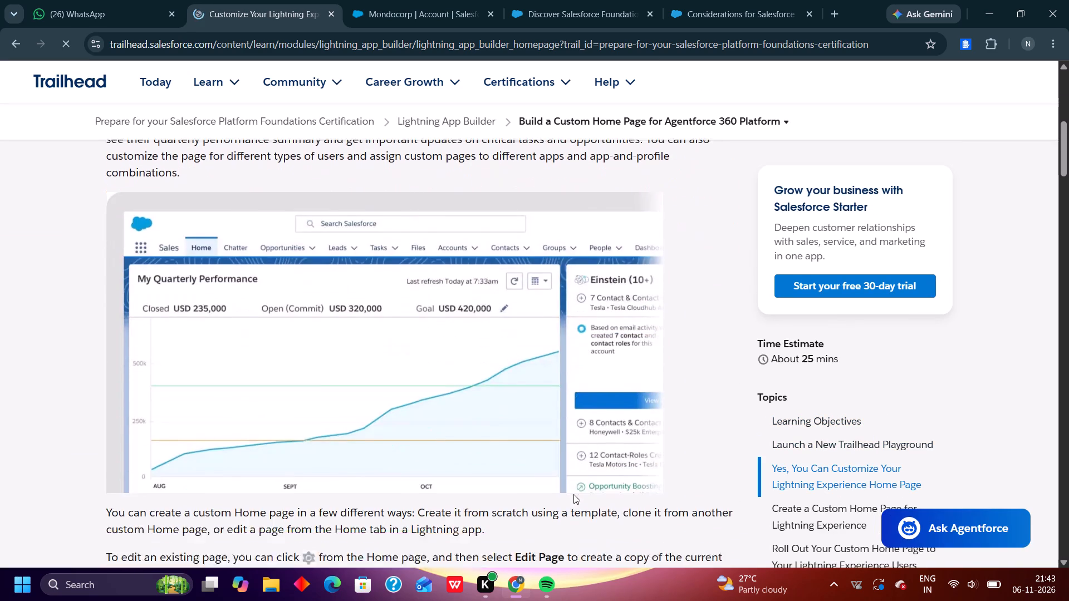
scroll(573, 494, down, 12)
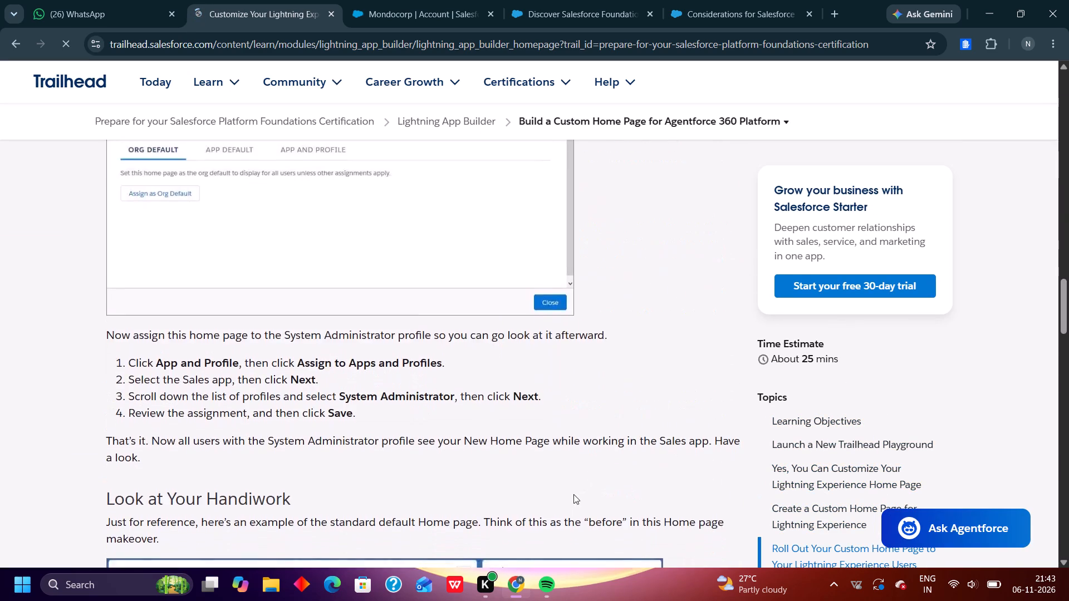
scroll(573, 494, down, 7)
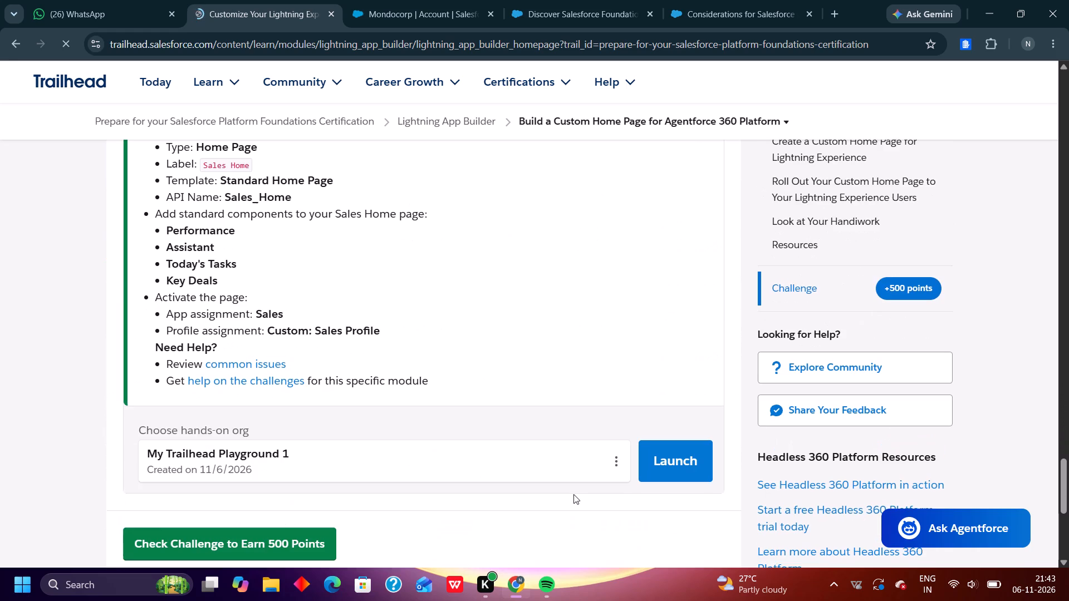
scroll(573, 494, down, 1)
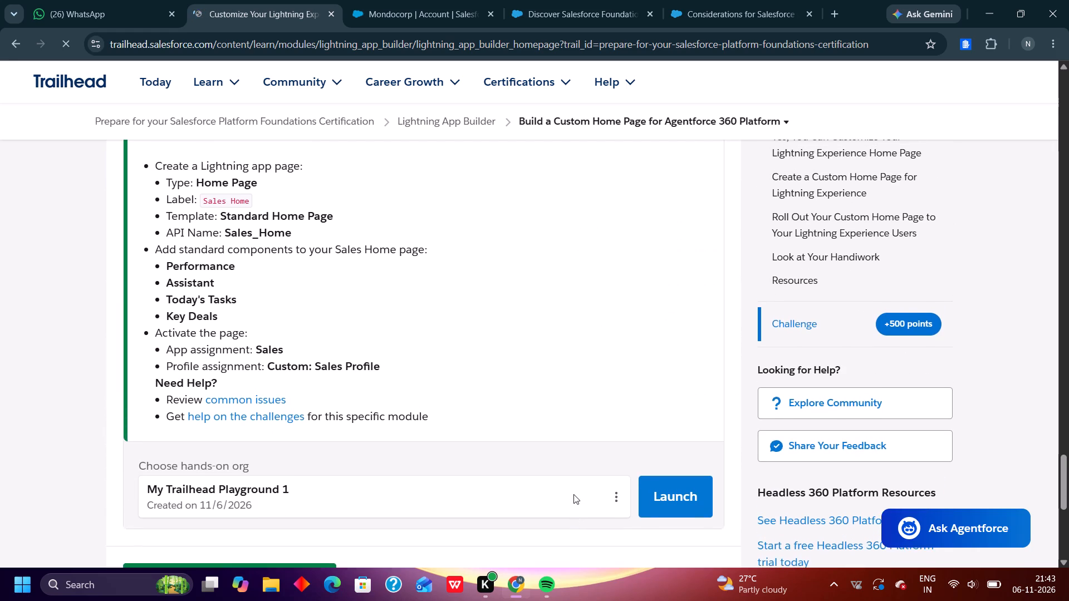
scroll(573, 494, right, 1)
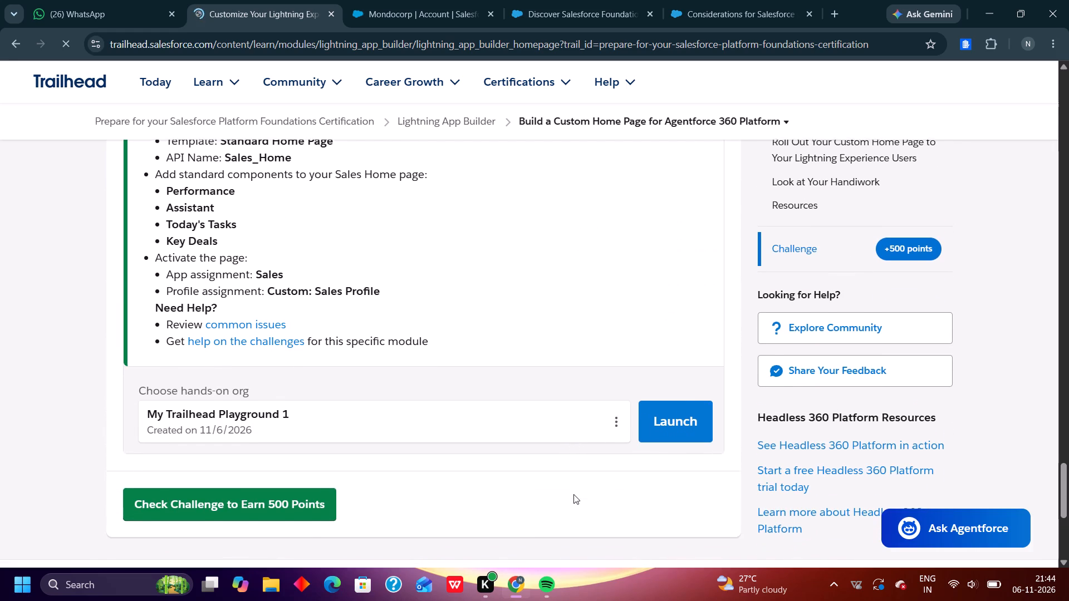
scroll(573, 494, right, 1)
scroll(573, 494, up, 1)
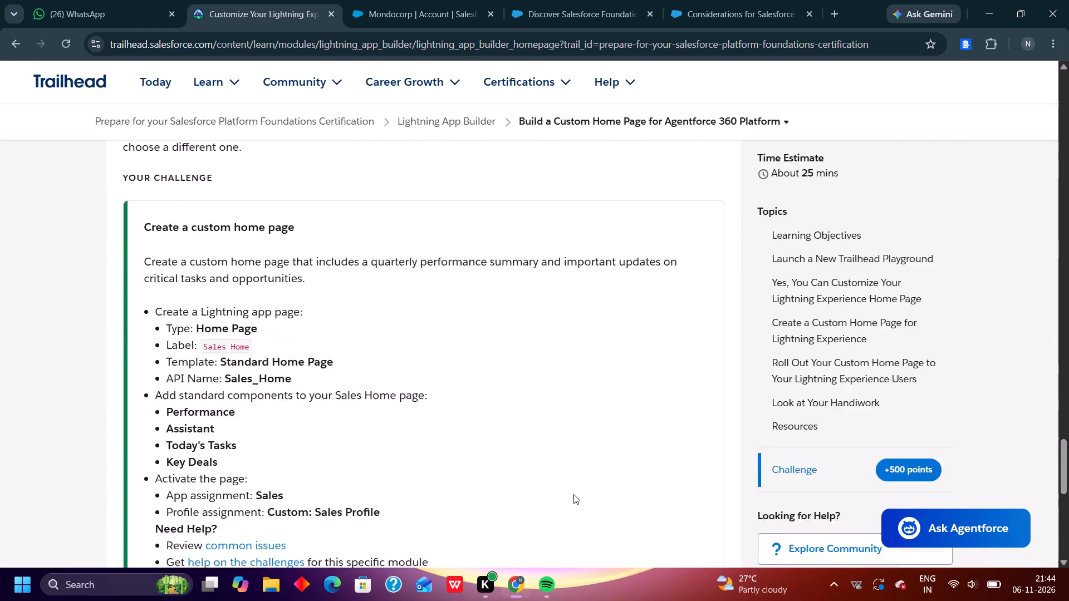
scroll(573, 494, up, 2)
scroll(573, 494, down, 1)
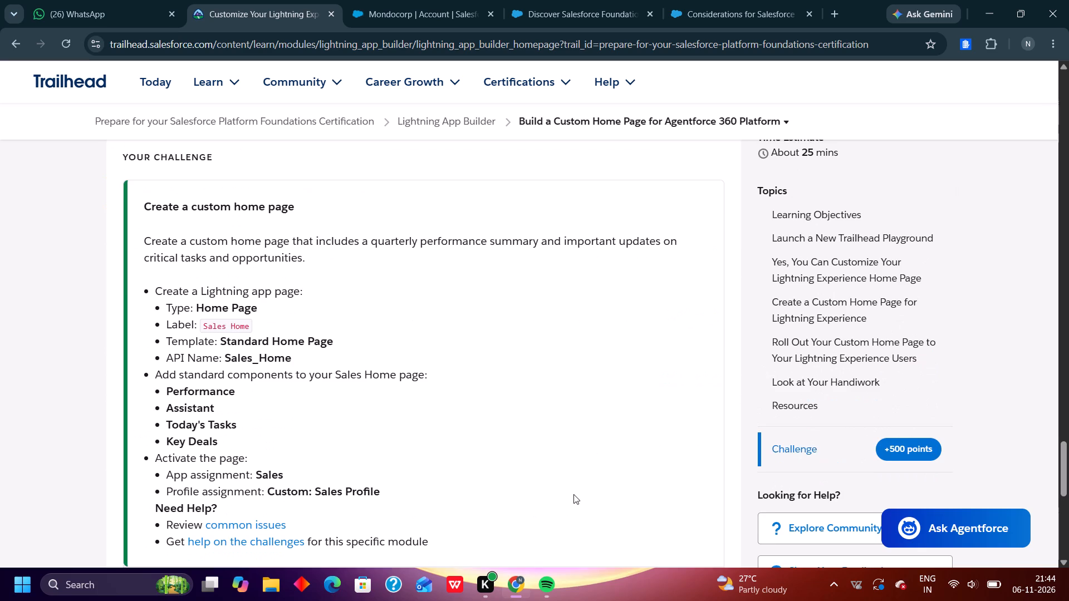
scroll(573, 494, down, 1)
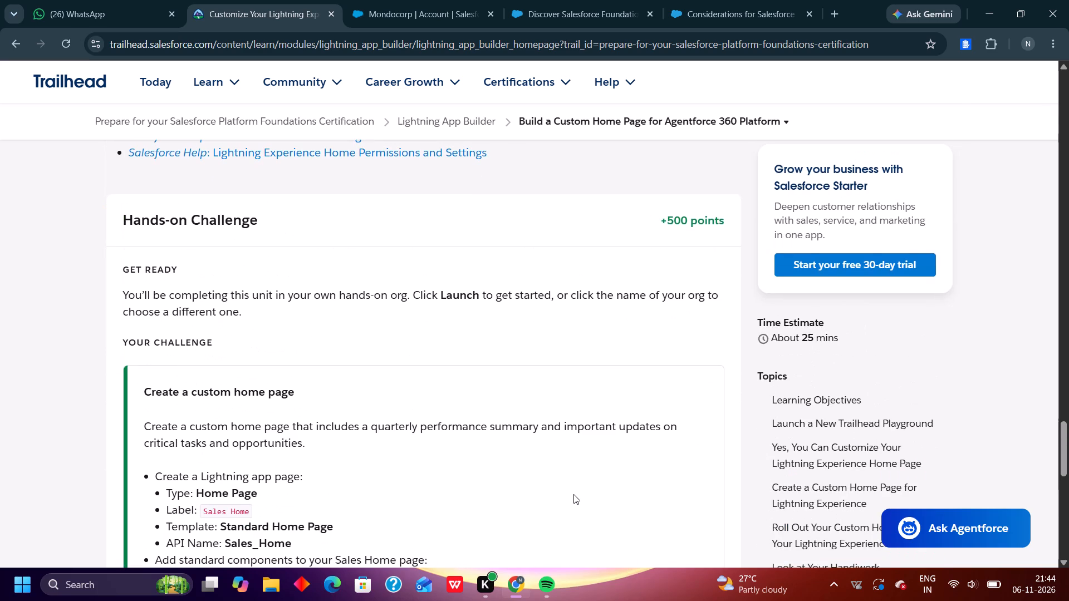
Review the hands-on challenge's requirements for the Sales Home page, including its components, activation assignments and hands-on org.
scroll(573, 494, down, 1)
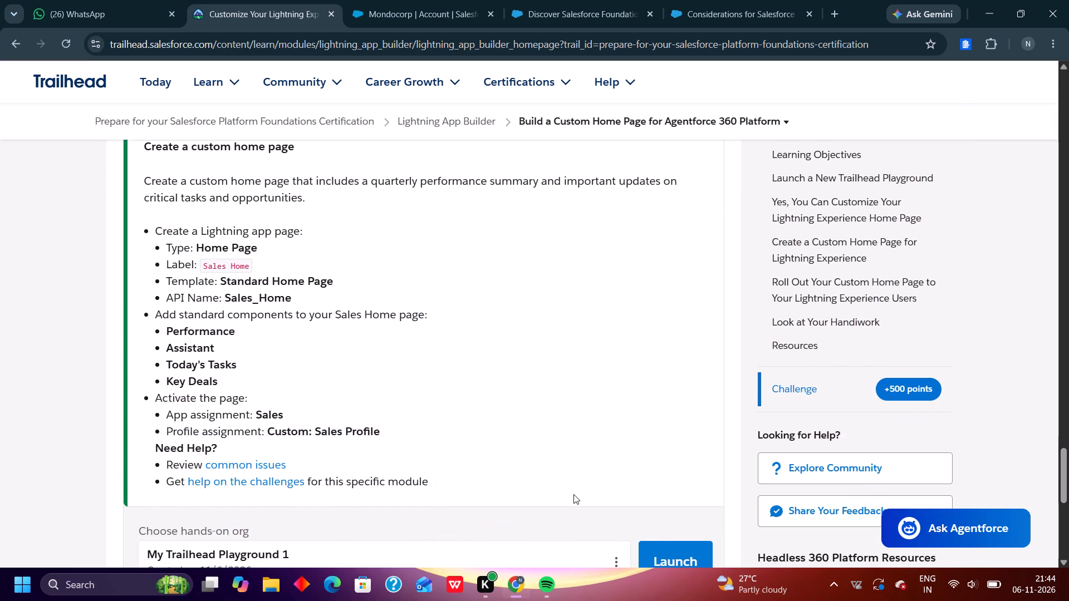
scroll(573, 494, down, 1)
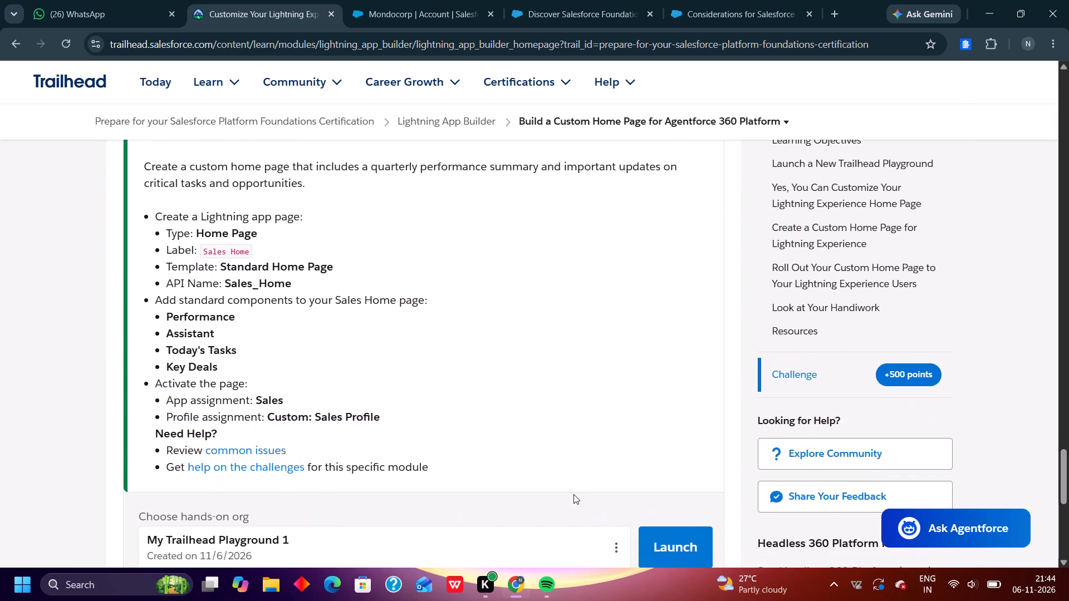
scroll(573, 494, down, 1)
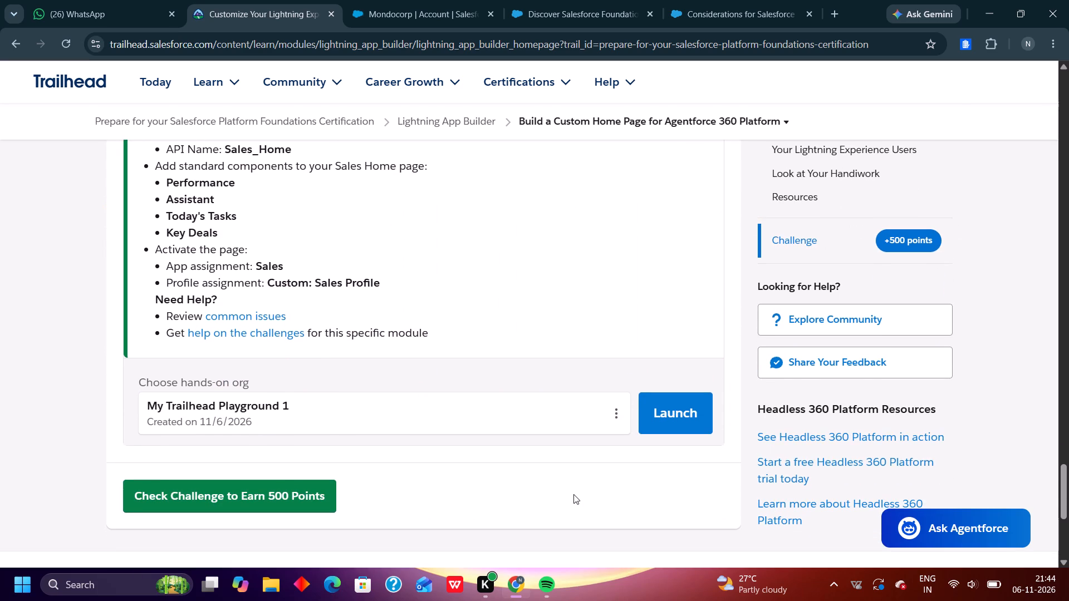
scroll(573, 494, down, 1)
scroll(573, 494, up, 3)
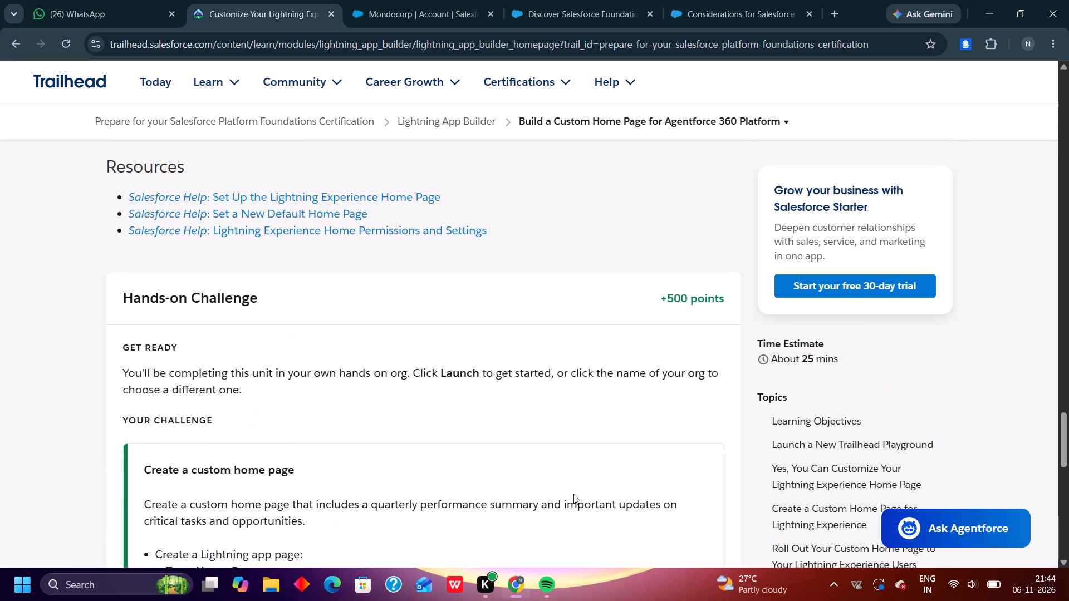
scroll(573, 494, down, 1)
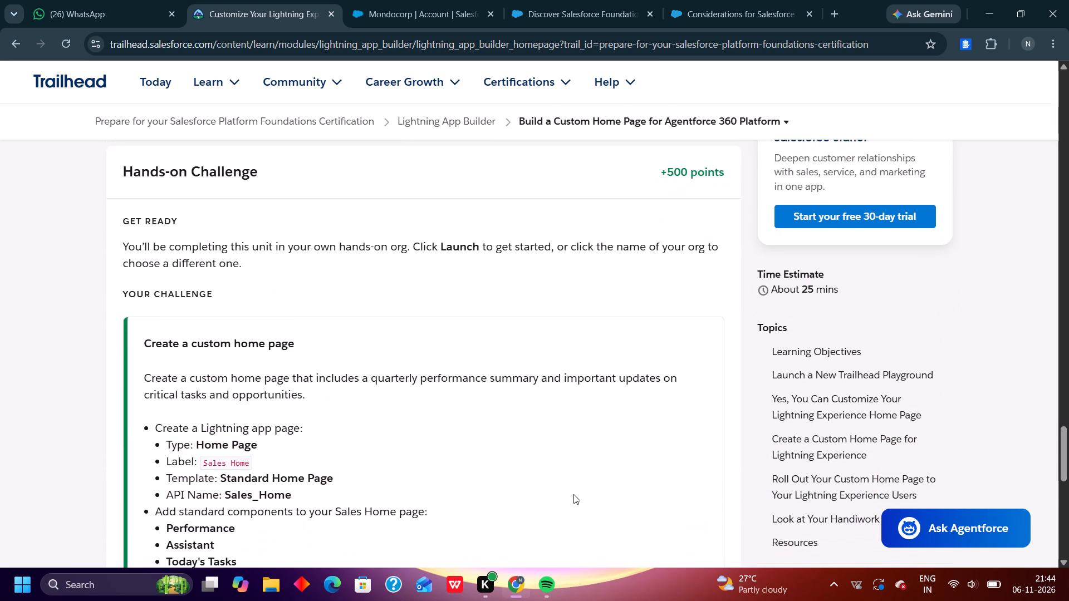
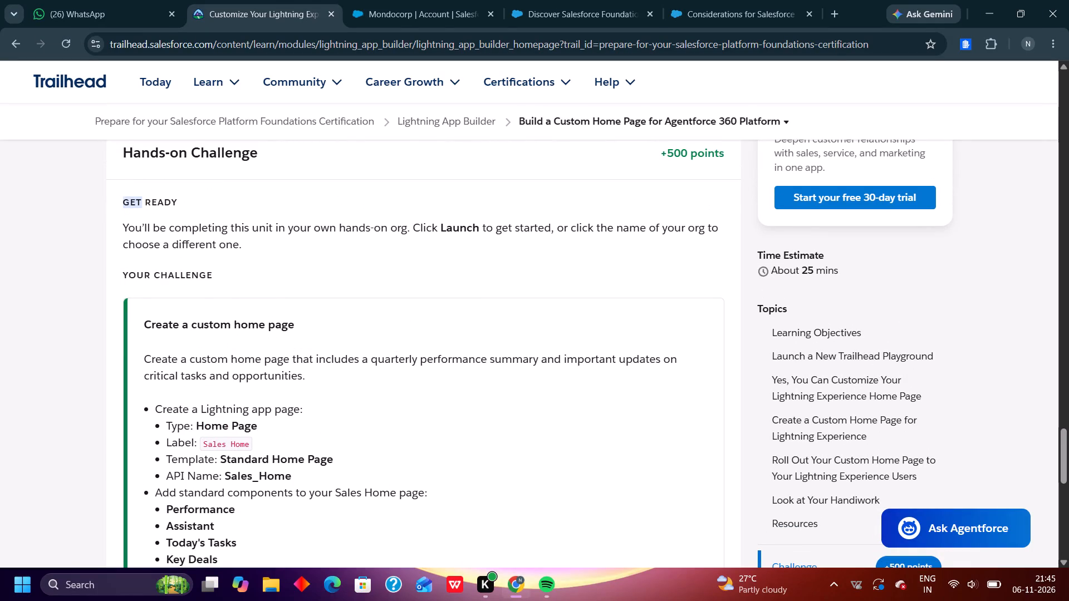
Select the full hands-on challenge text, from Get Ready through Check Challenge to Earn 500 Points.
drag(133, 220, 298, 595)
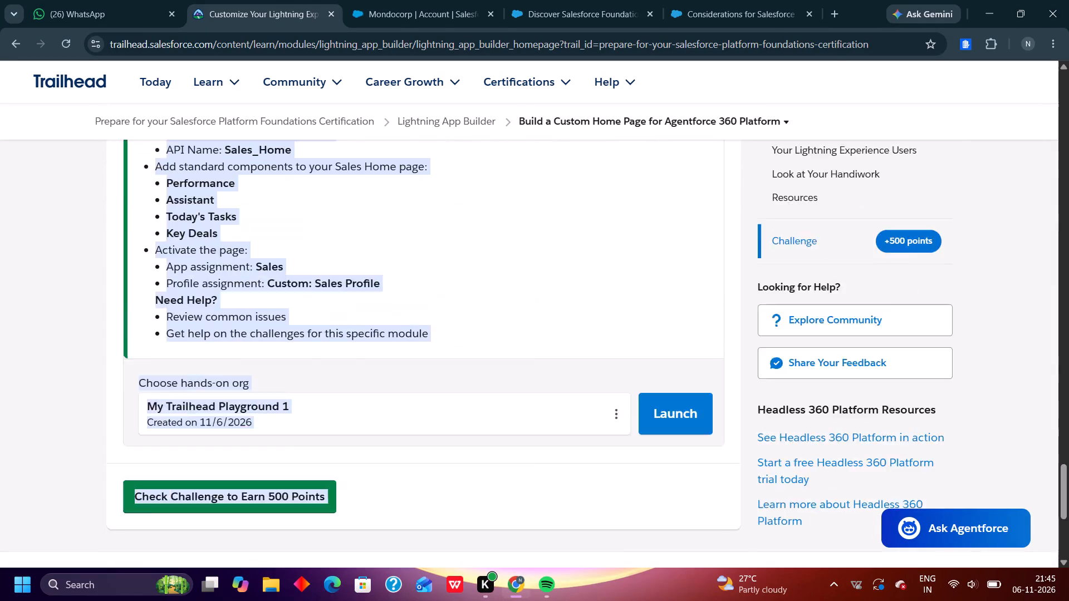
drag(298, 595, 238, 172)
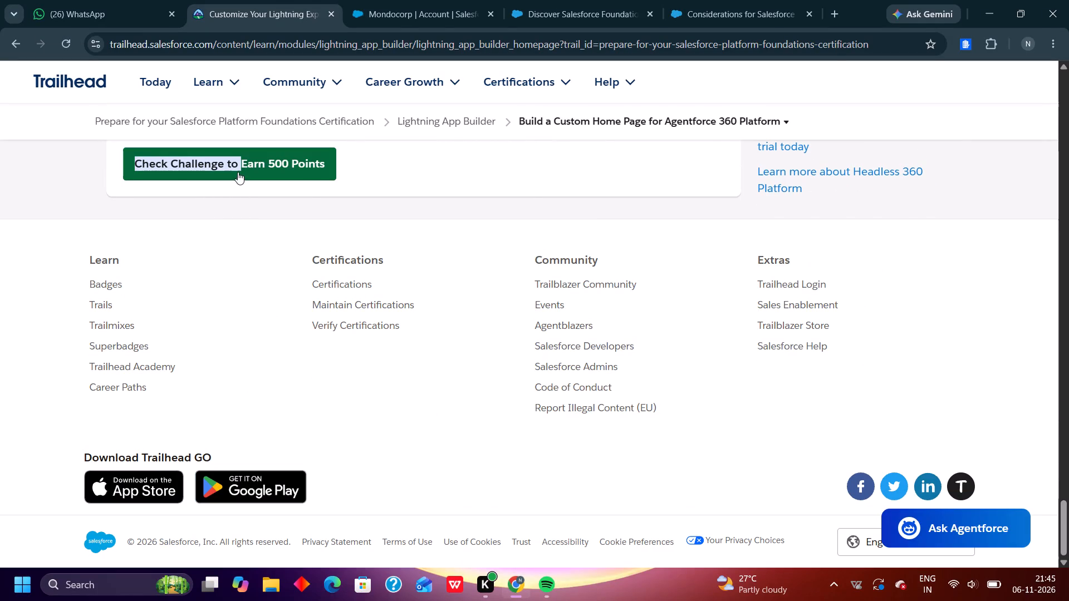
drag(238, 172, 349, 167)
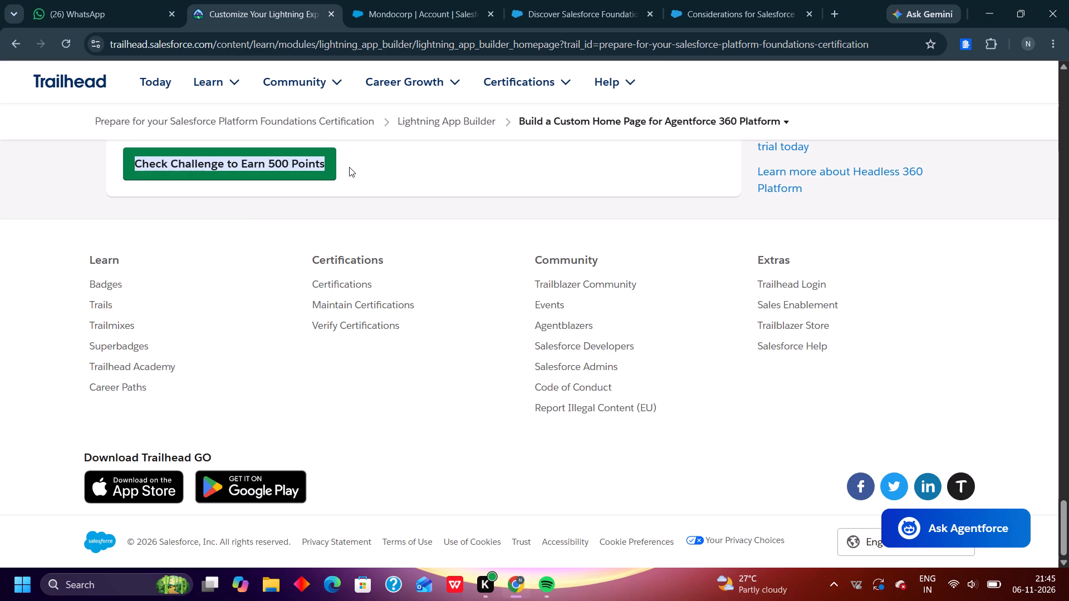
Copy the selected hands-on challenge text from the custom home page unit.
key(ctrl+c)
click(349, 167)
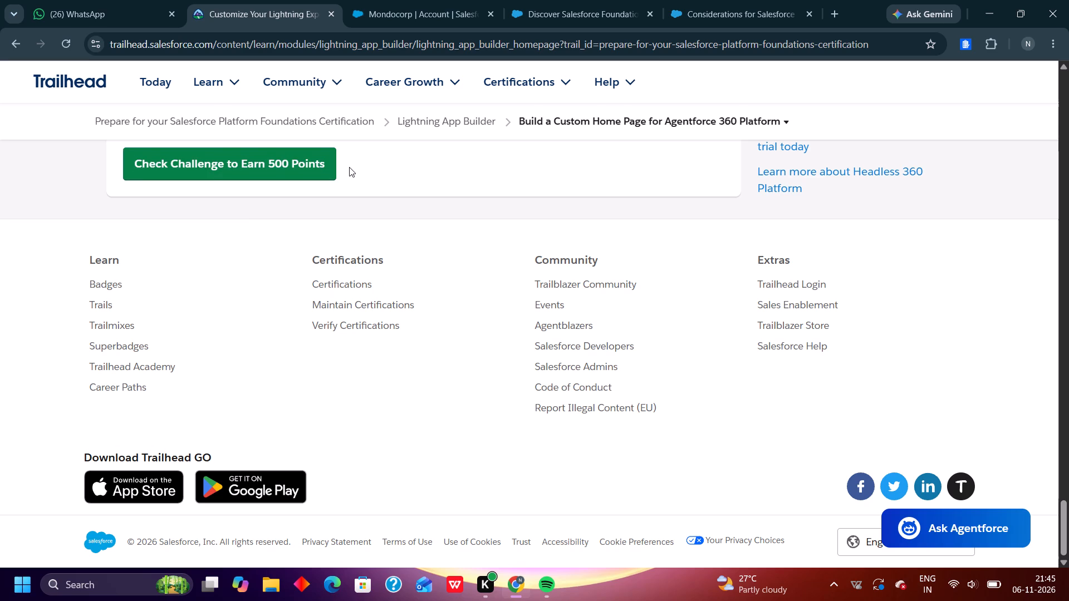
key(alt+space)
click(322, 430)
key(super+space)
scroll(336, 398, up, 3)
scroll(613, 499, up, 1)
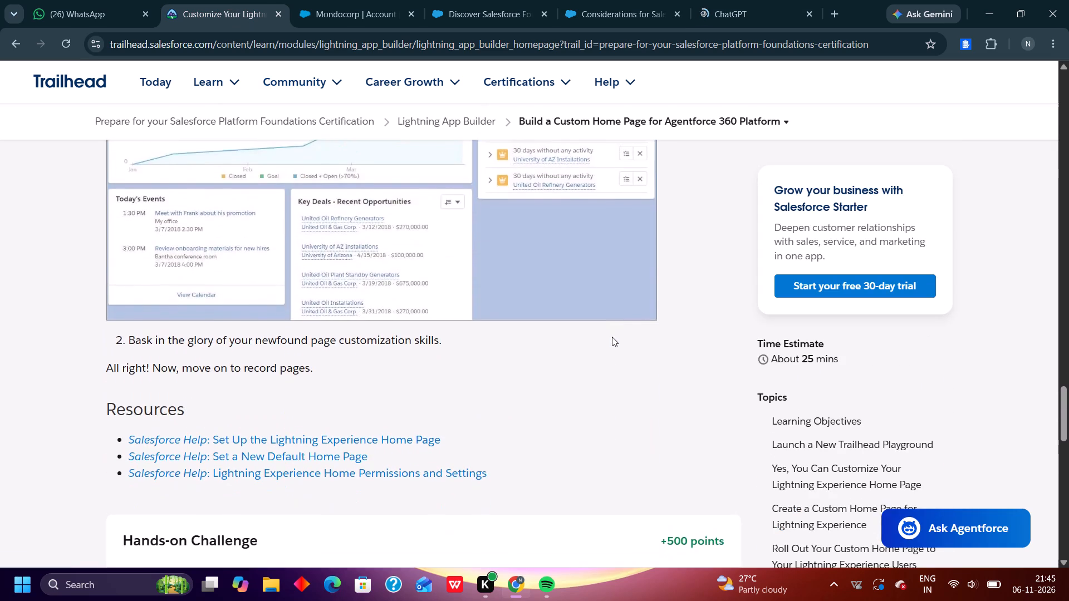
scroll(612, 337, down, 3)
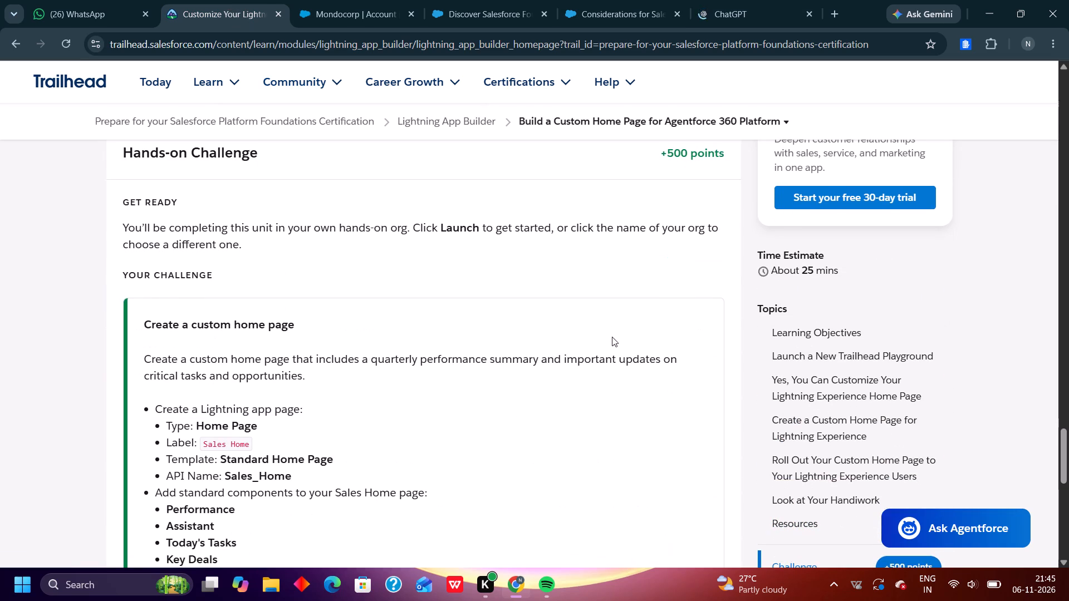
scroll(612, 337, up, 1)
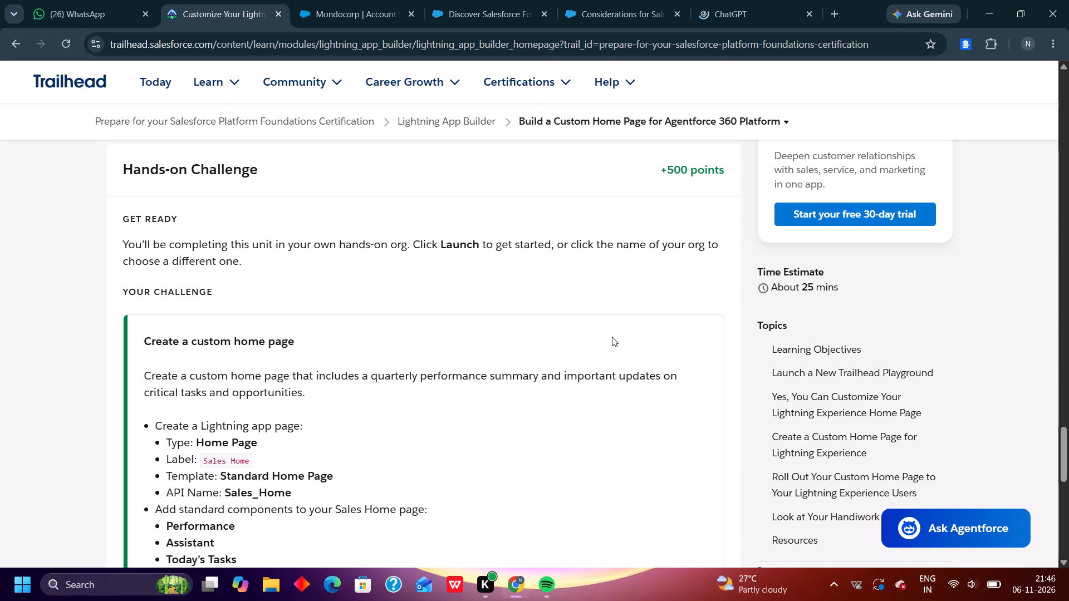
scroll(612, 337, down, 4)
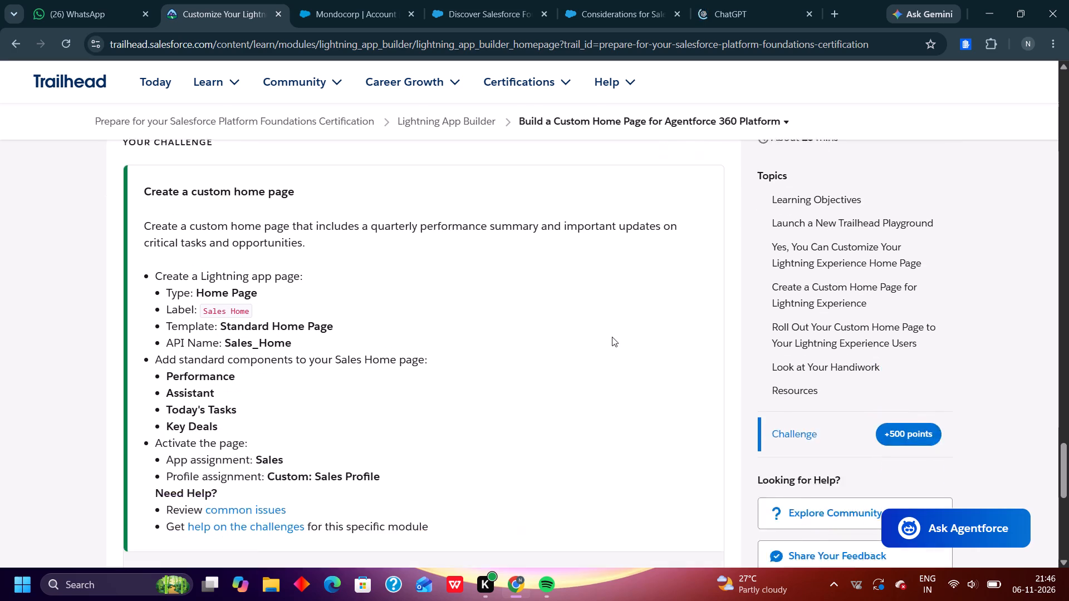
scroll(612, 337, down, 3)
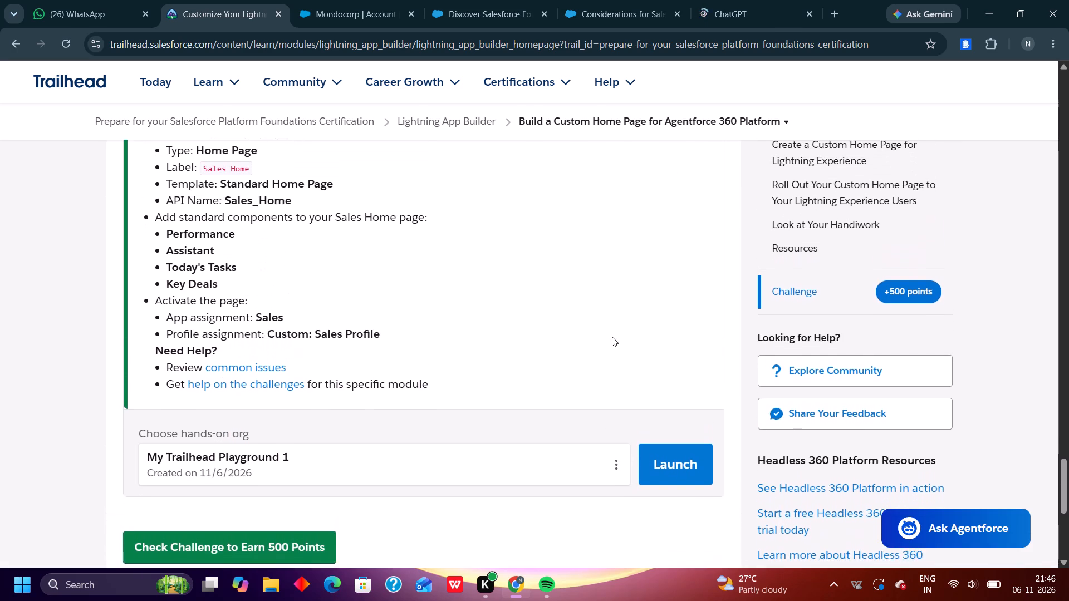
scroll(612, 337, down, 1)
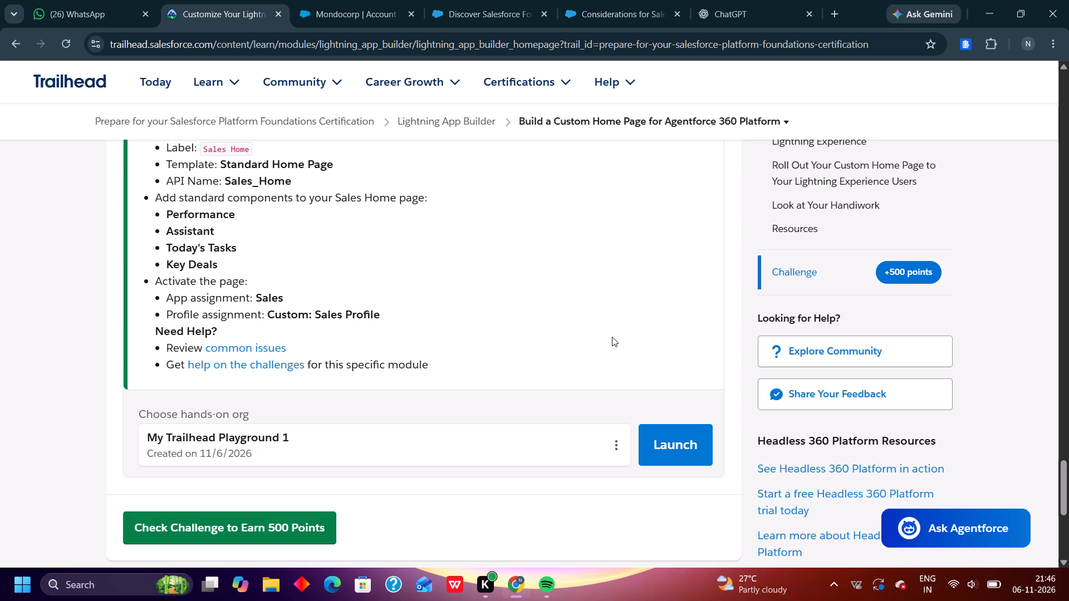
scroll(665, 373, down, 1)
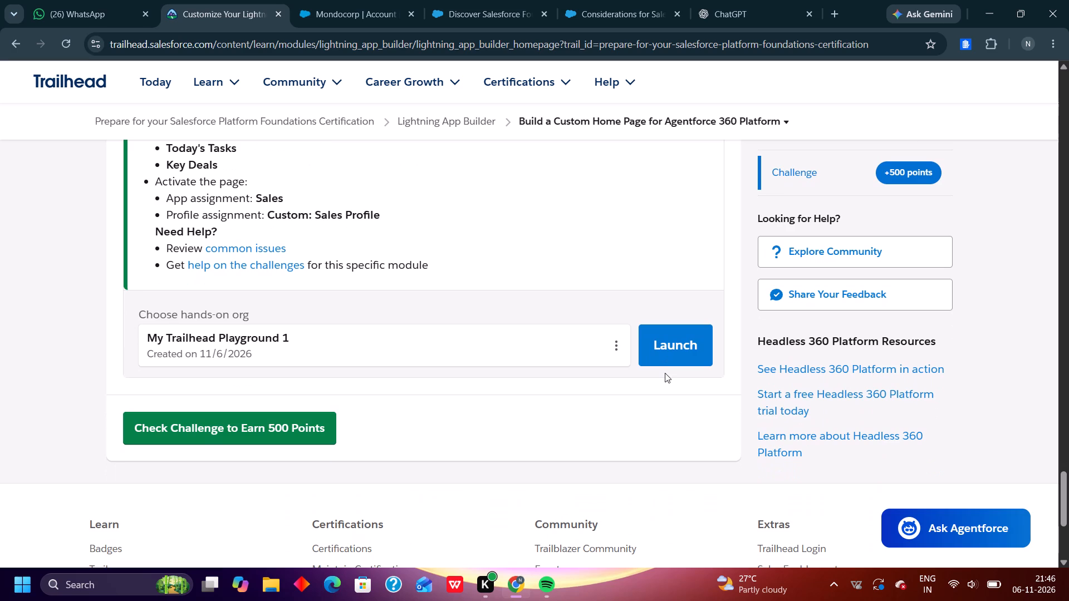
Launch My Trailhead Playground 1 for the challenge and dismiss the site's notification request.
click(680, 339)
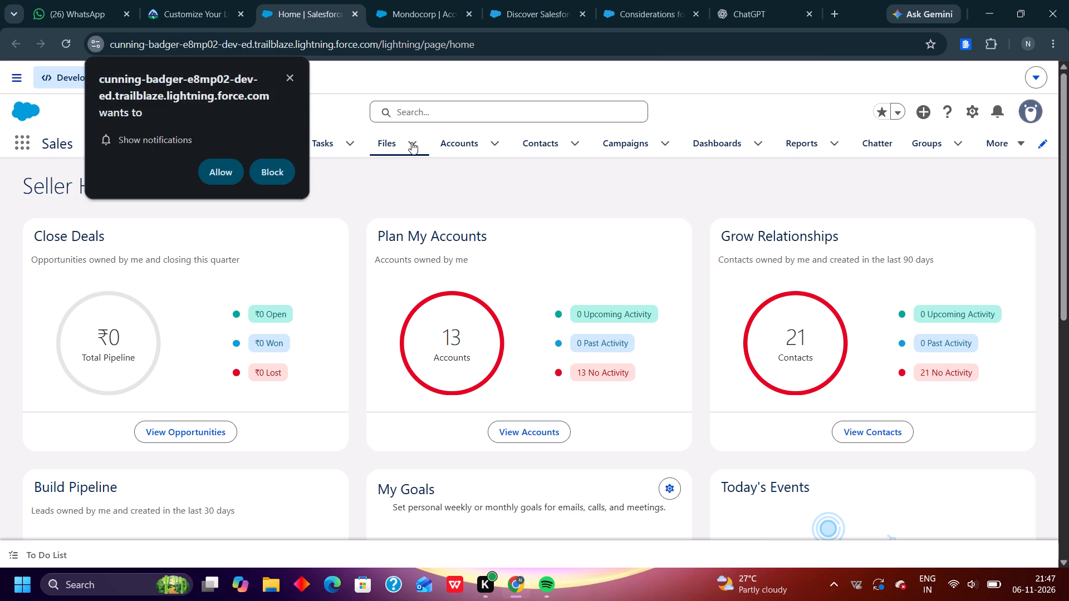
click(766, 198)
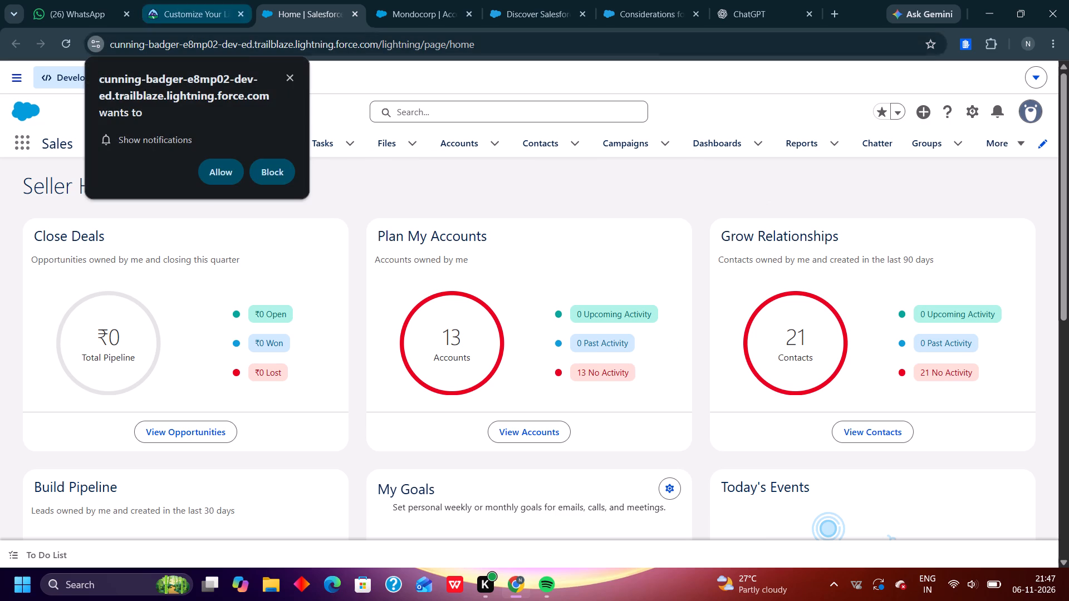
click(289, 76)
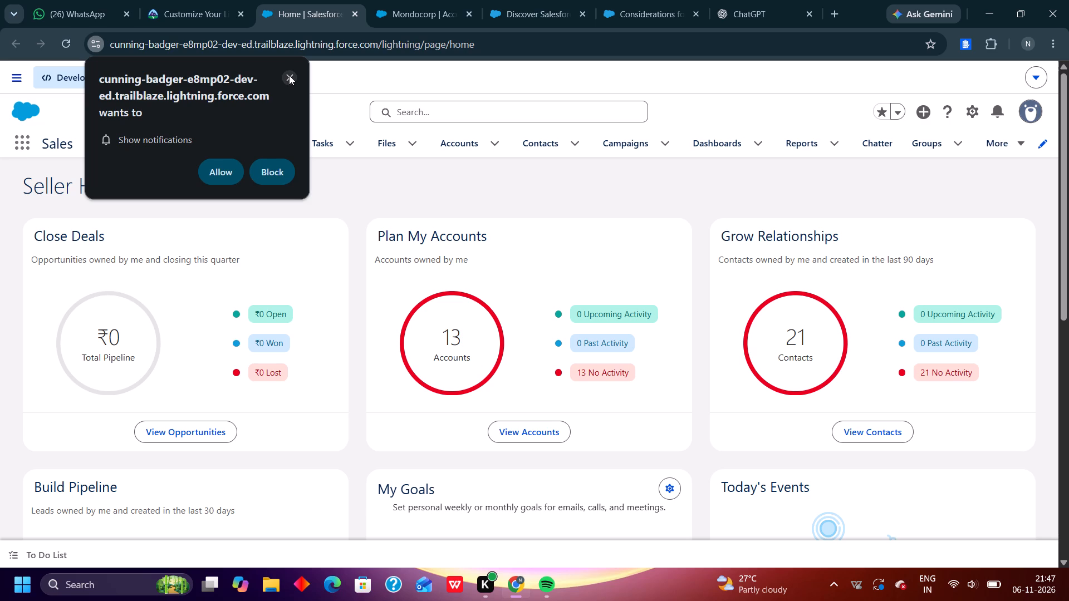
click(289, 75)
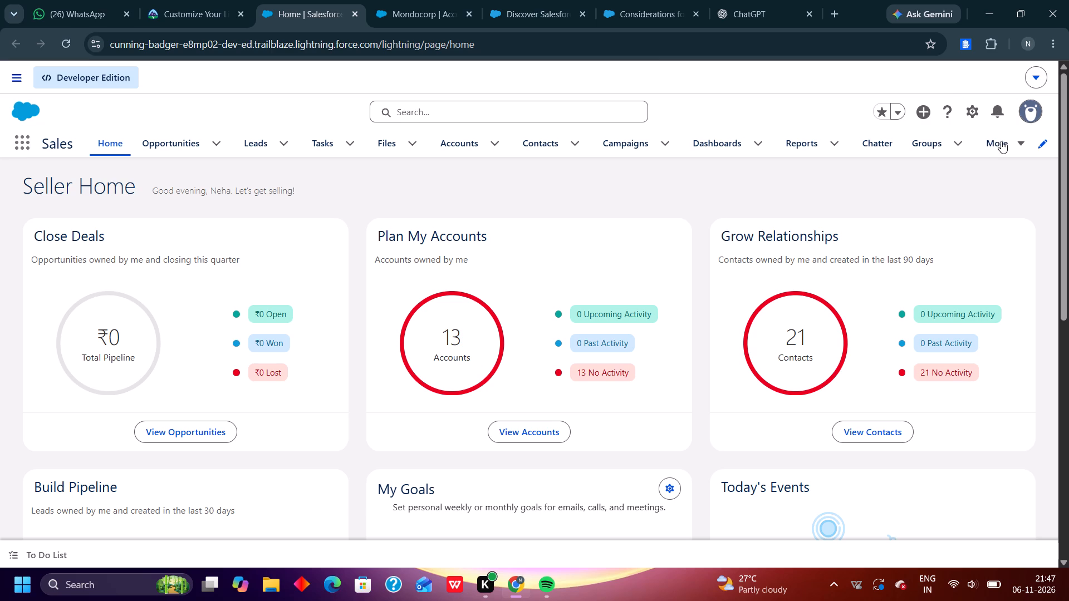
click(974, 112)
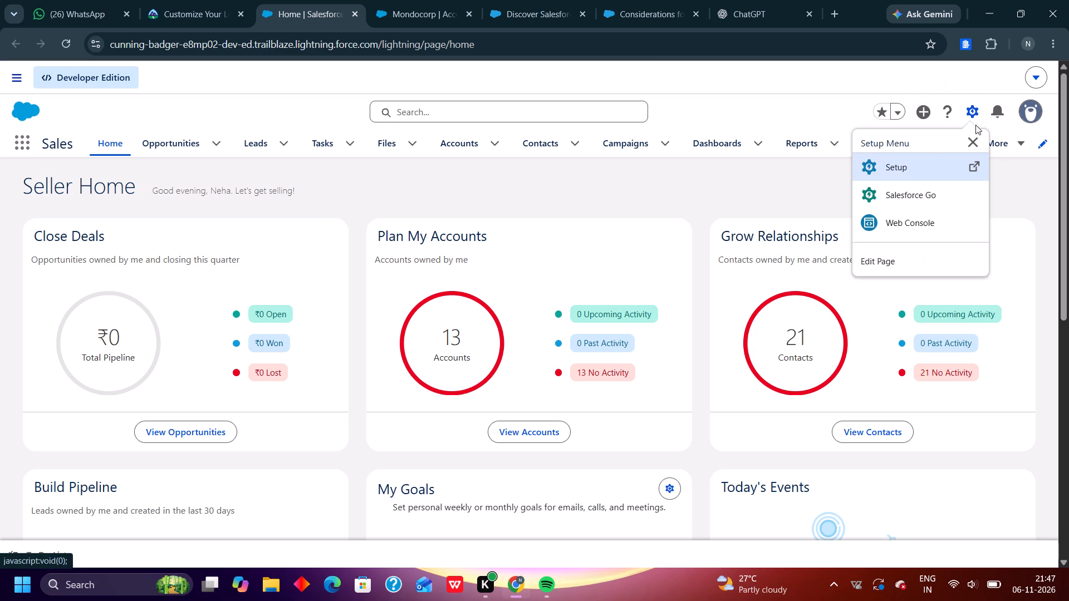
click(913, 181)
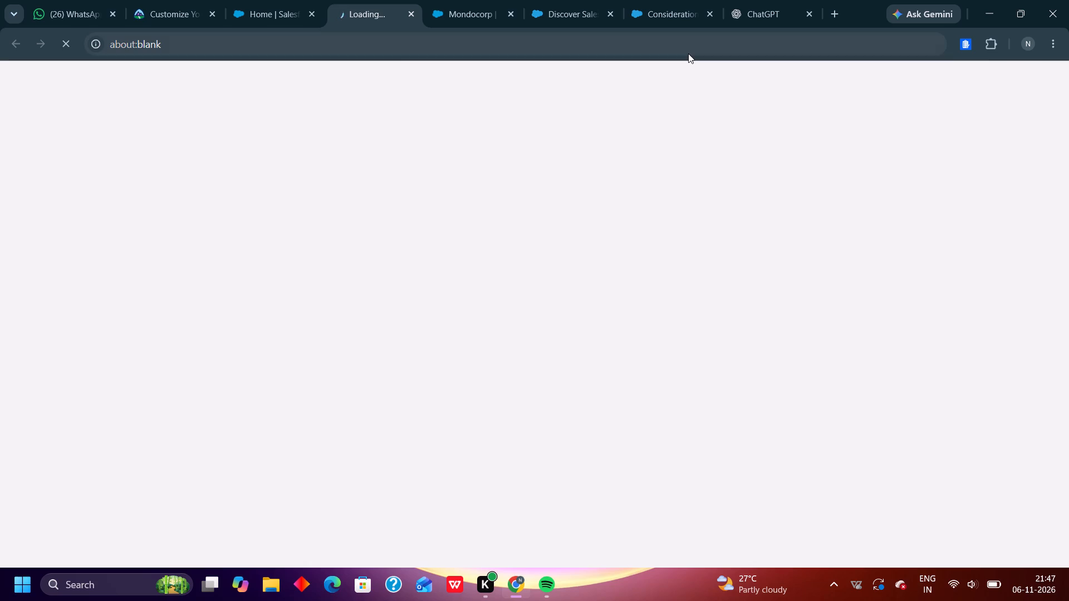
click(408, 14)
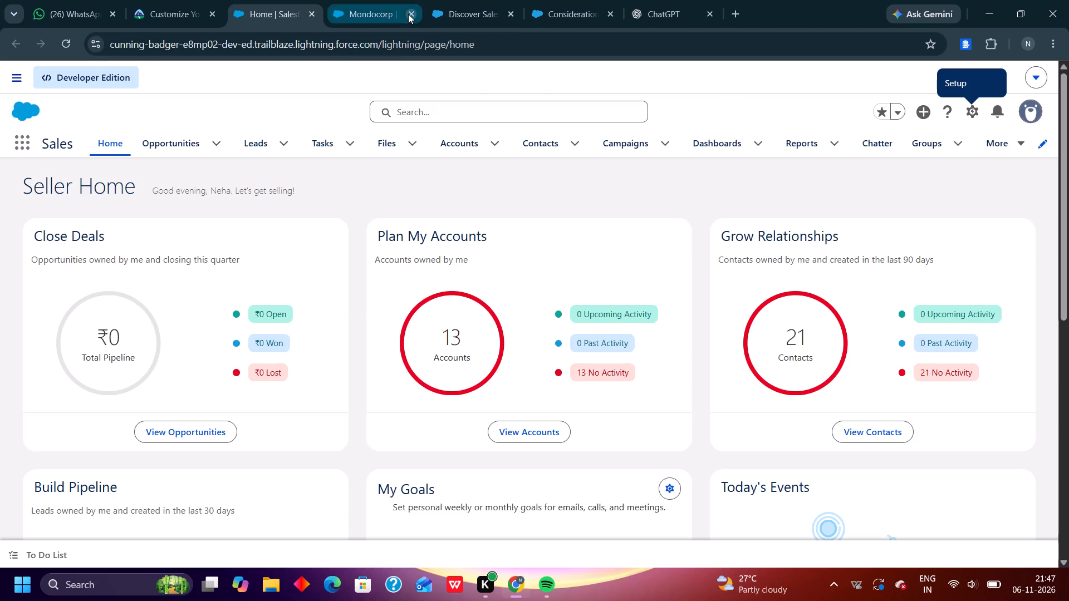
Open Setup for the playground org.
click(972, 109)
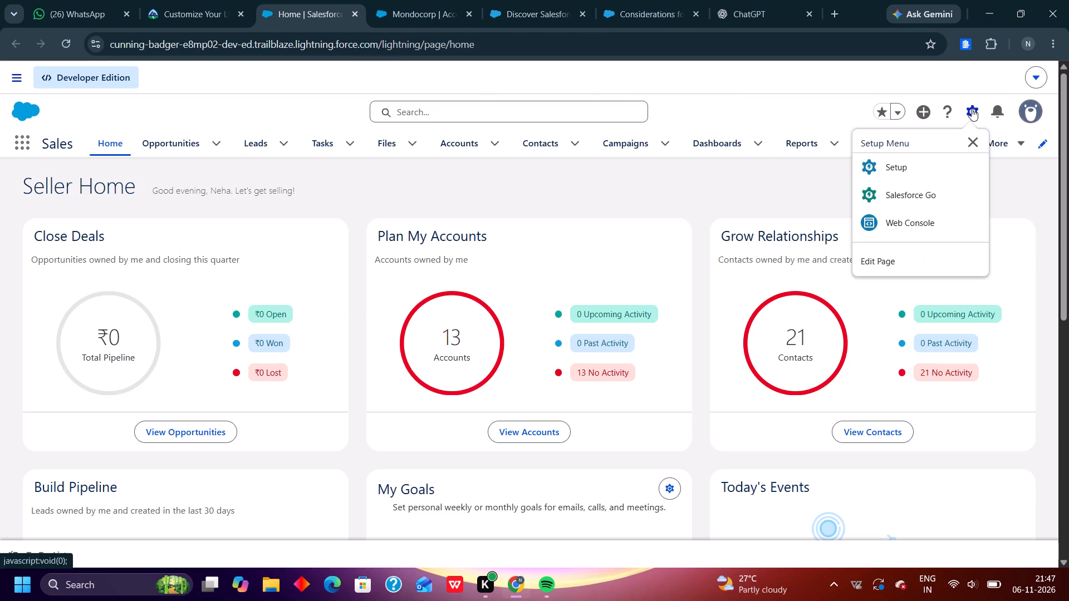
click(938, 162)
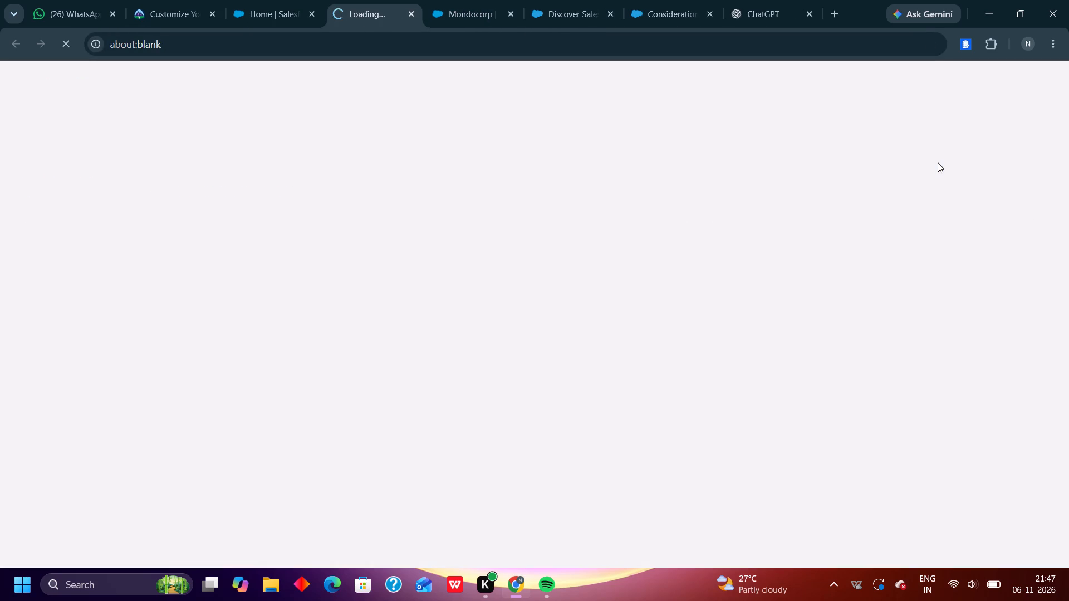
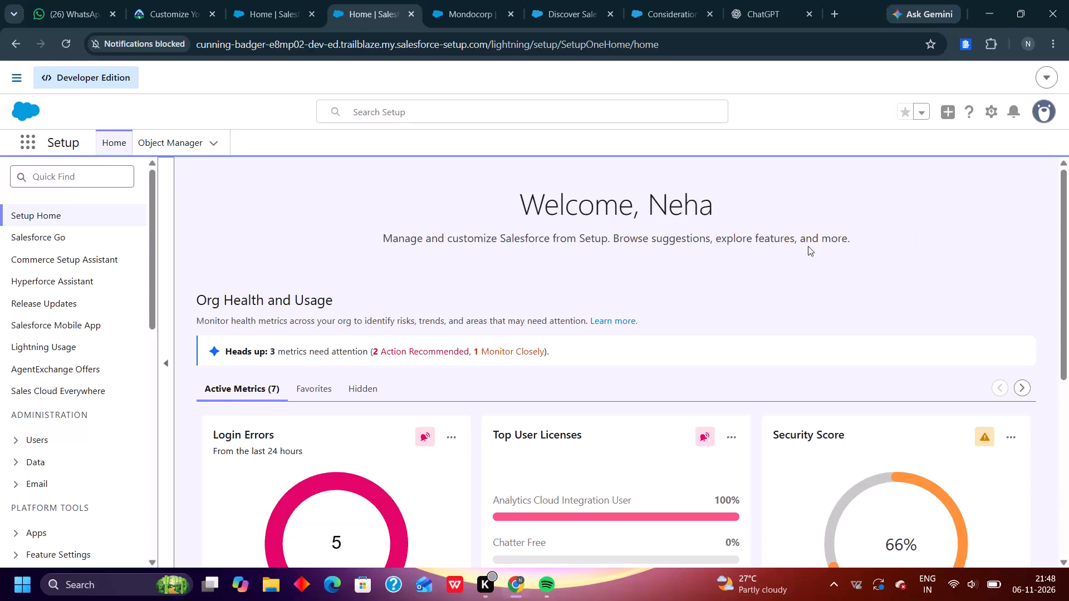
Find Lightning App Builder in Setup by searching for "ligh" and open its page.
scroll(786, 275, down, 3)
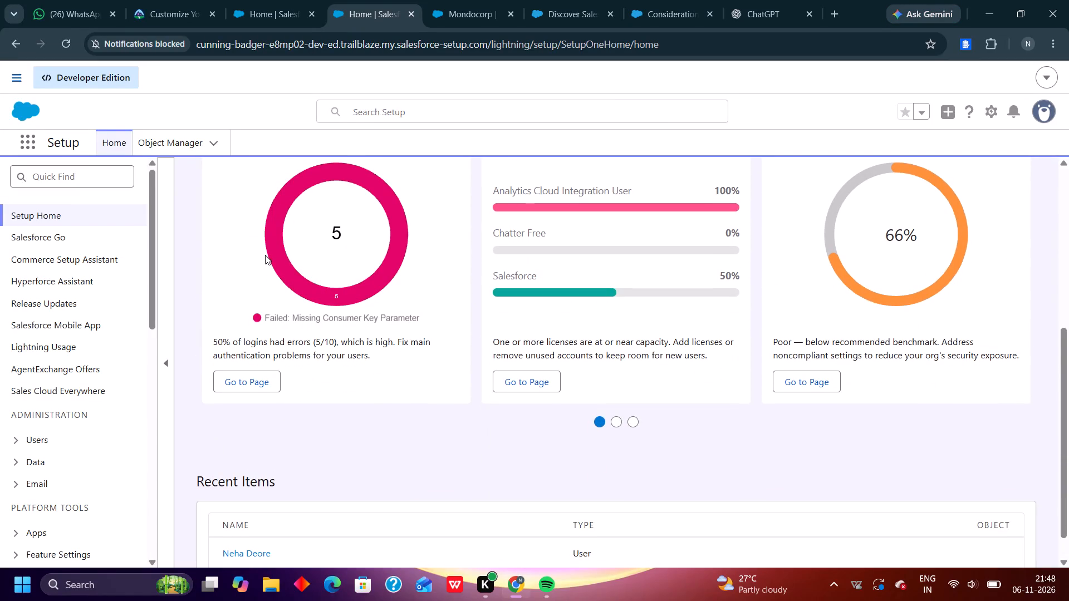
scroll(3, 338, down, 4)
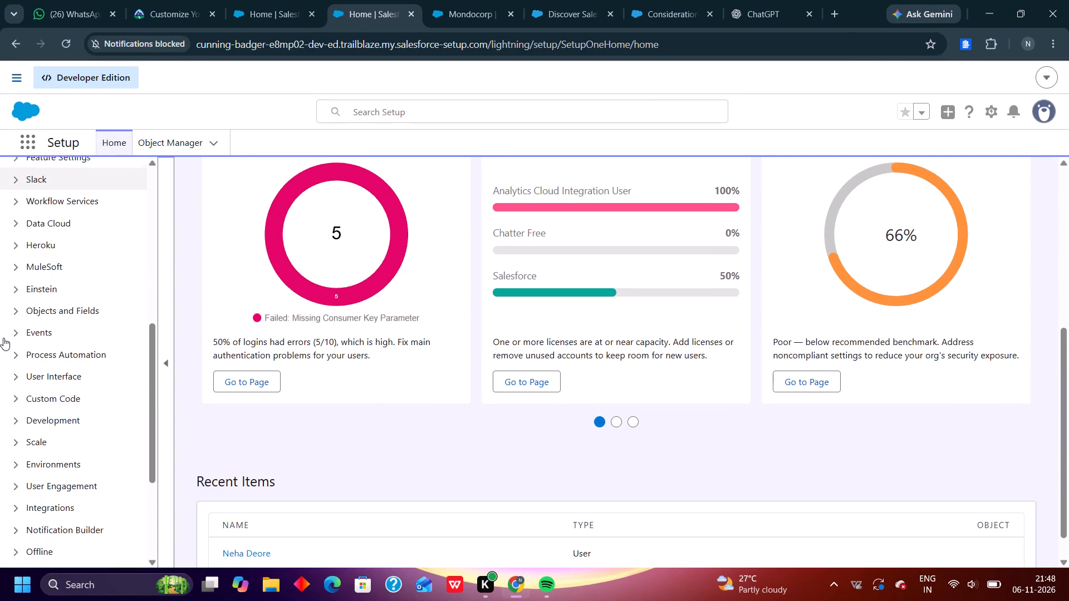
scroll(3, 338, down, 4)
scroll(3, 338, up, 1)
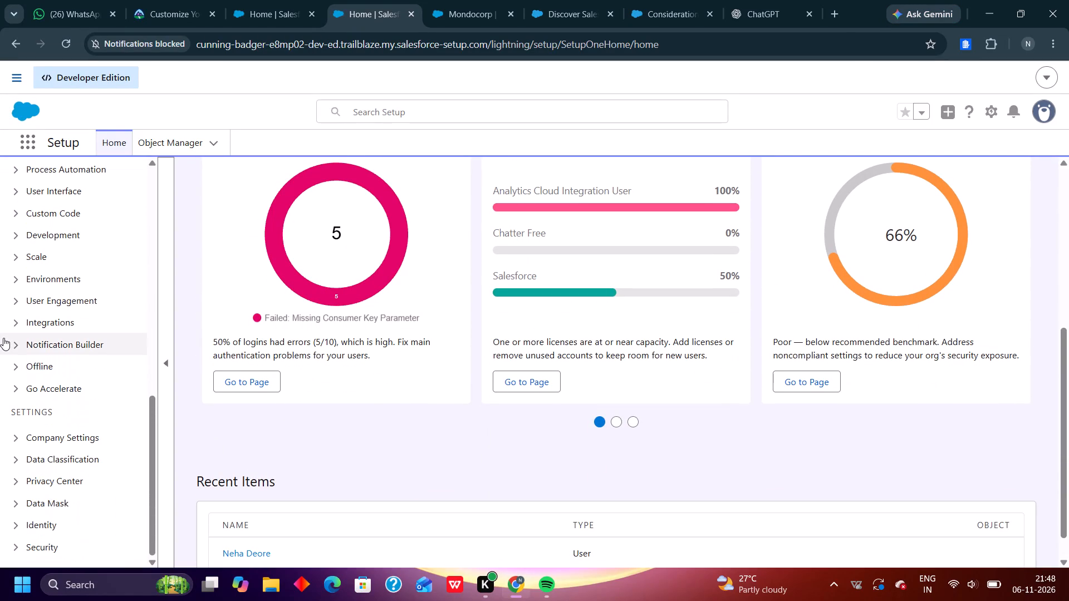
scroll(3, 338, up, 3)
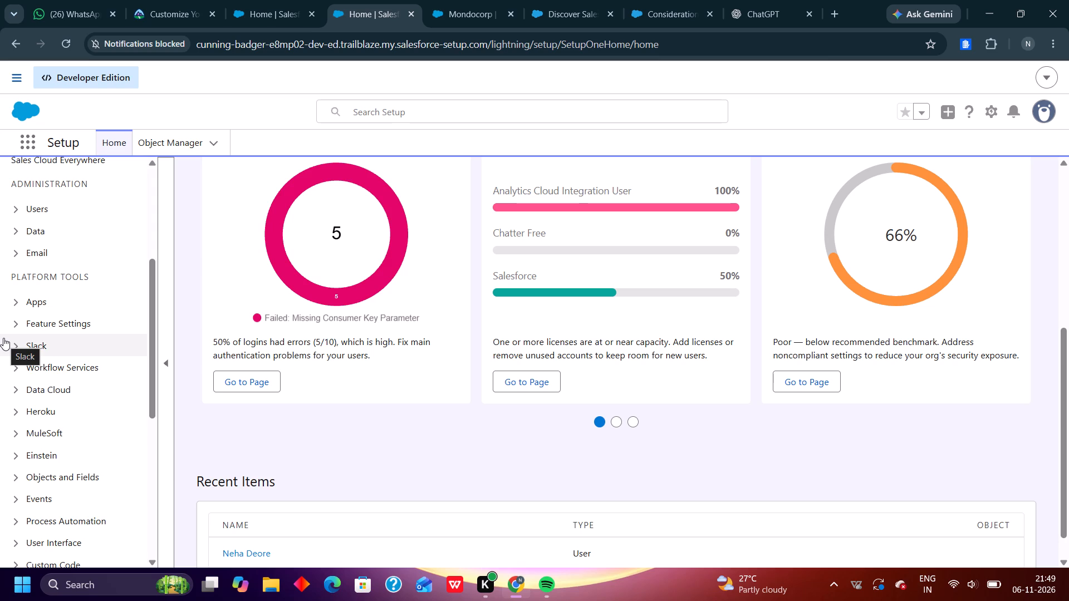
scroll(3, 338, up, 8)
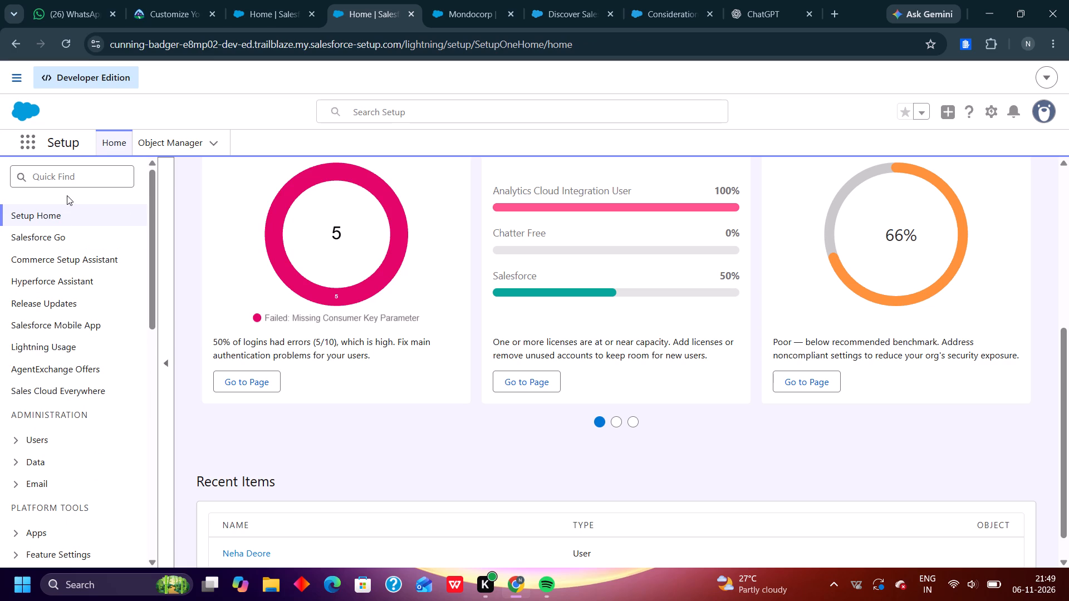
click(92, 178)
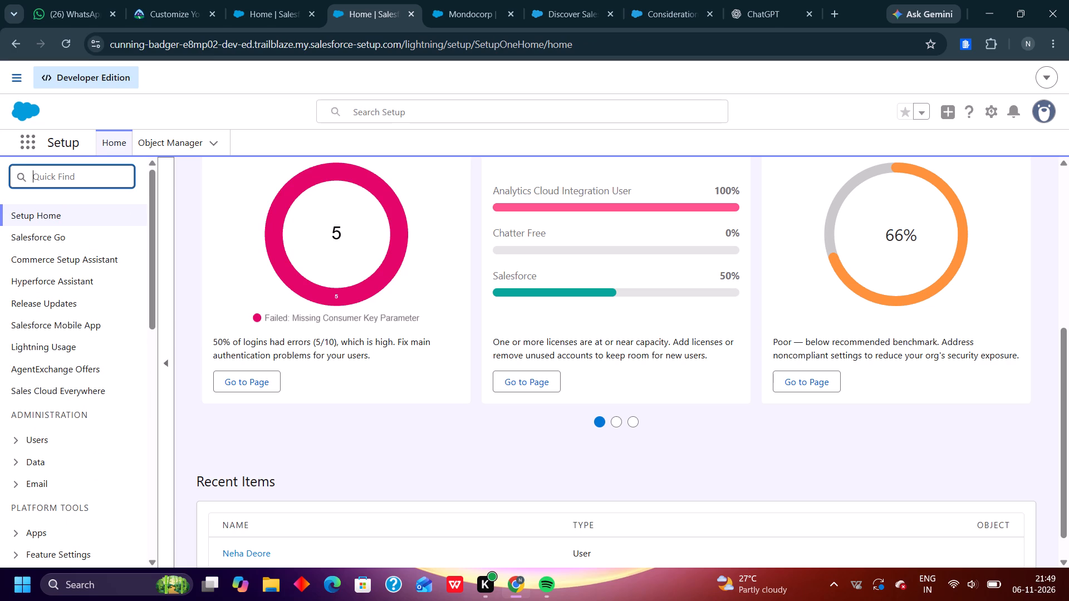
text(lighy)
key(BackSpace)
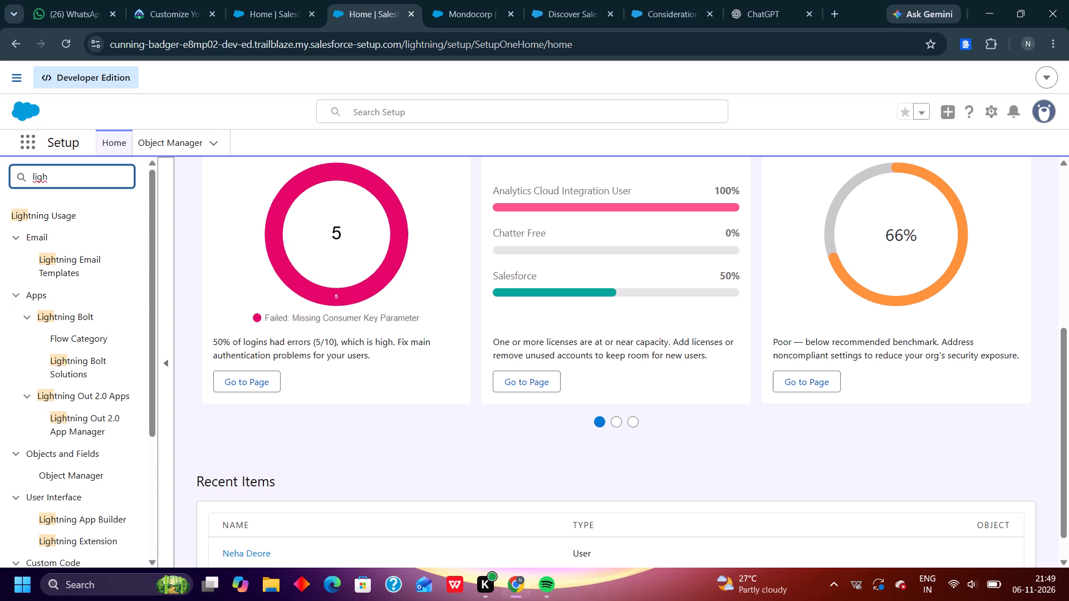
click(97, 518)
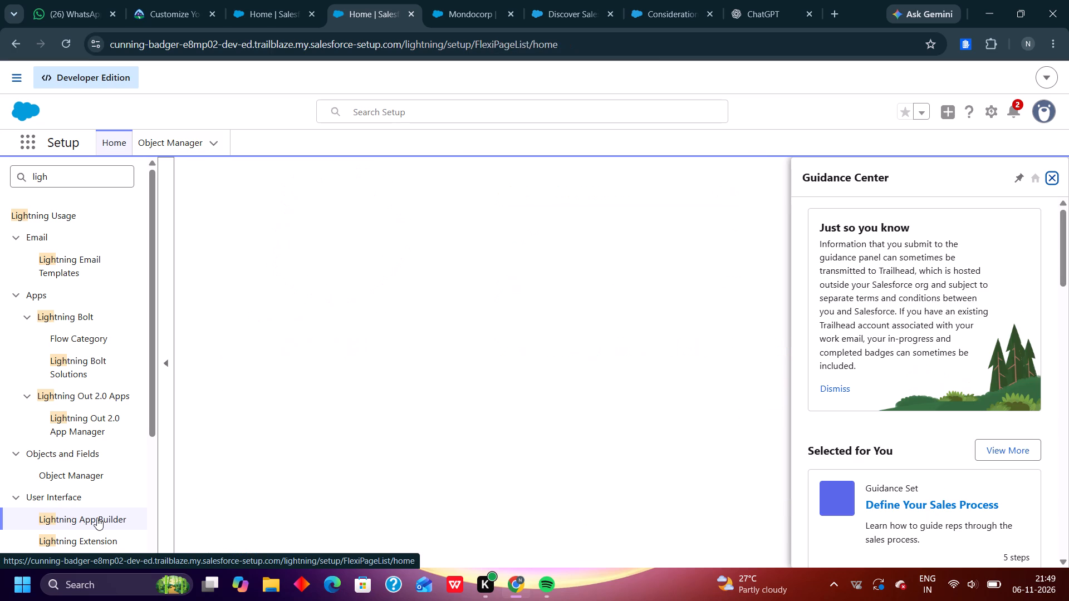
Skim the Guidance Center suggestions and close the Guidance Center.
scroll(783, 524, right, 3)
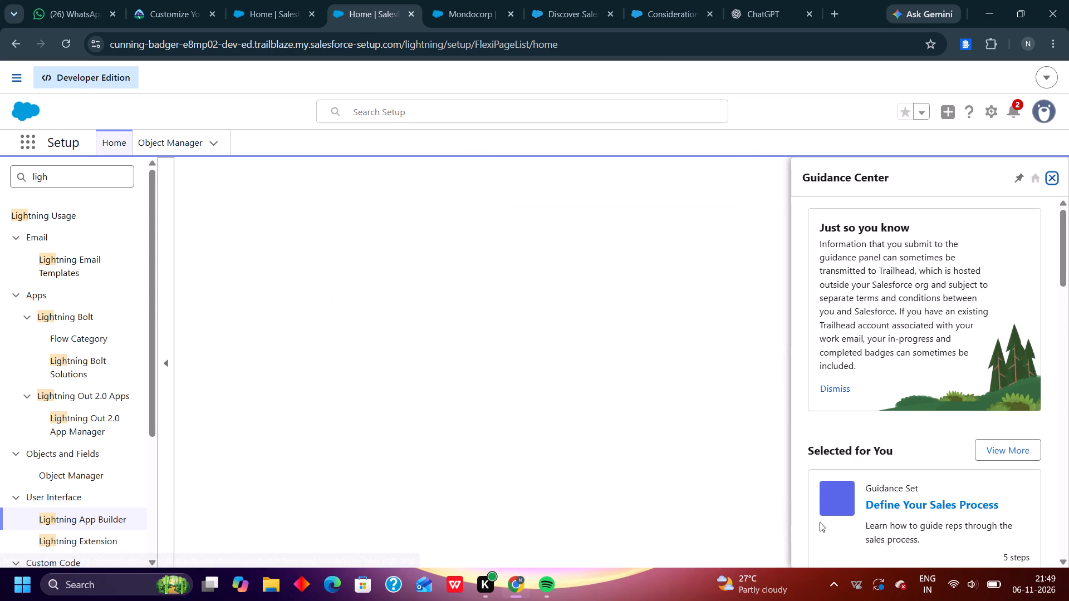
scroll(885, 419, down, 3)
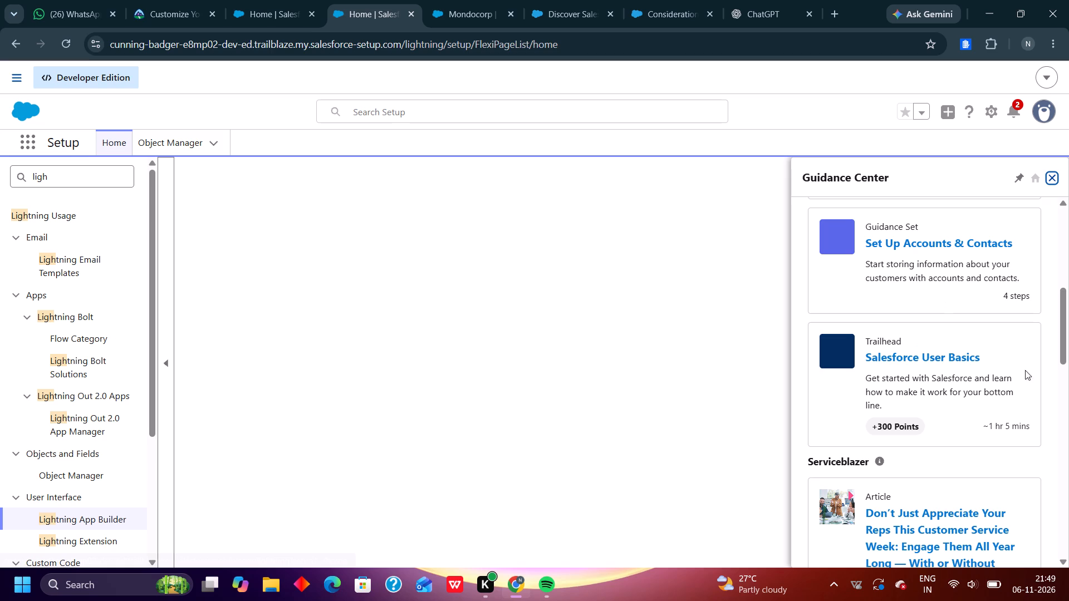
scroll(977, 450, down, 6)
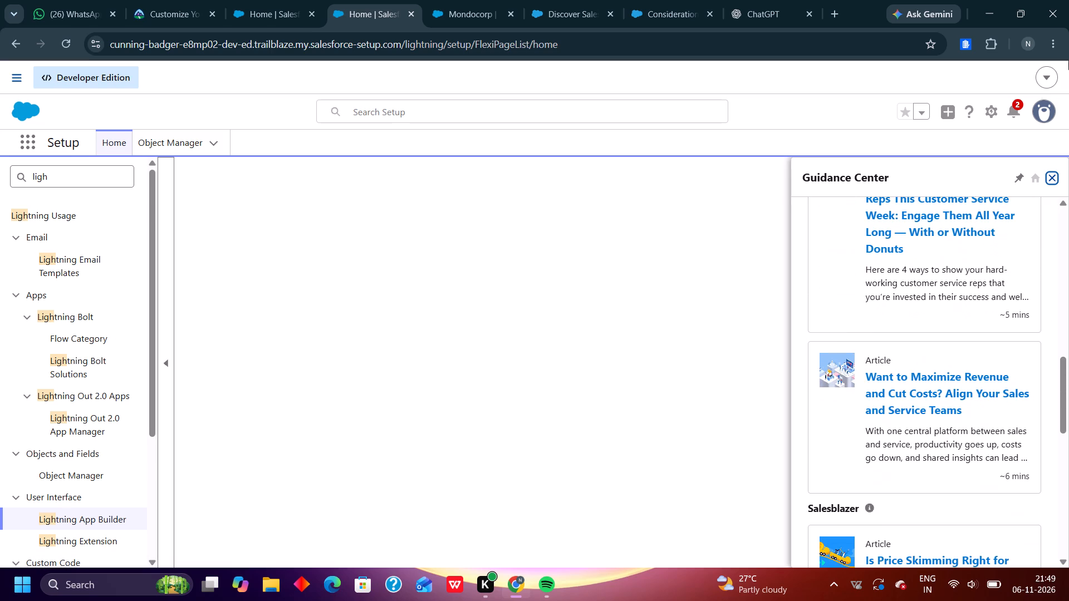
scroll(931, 411, up, 14)
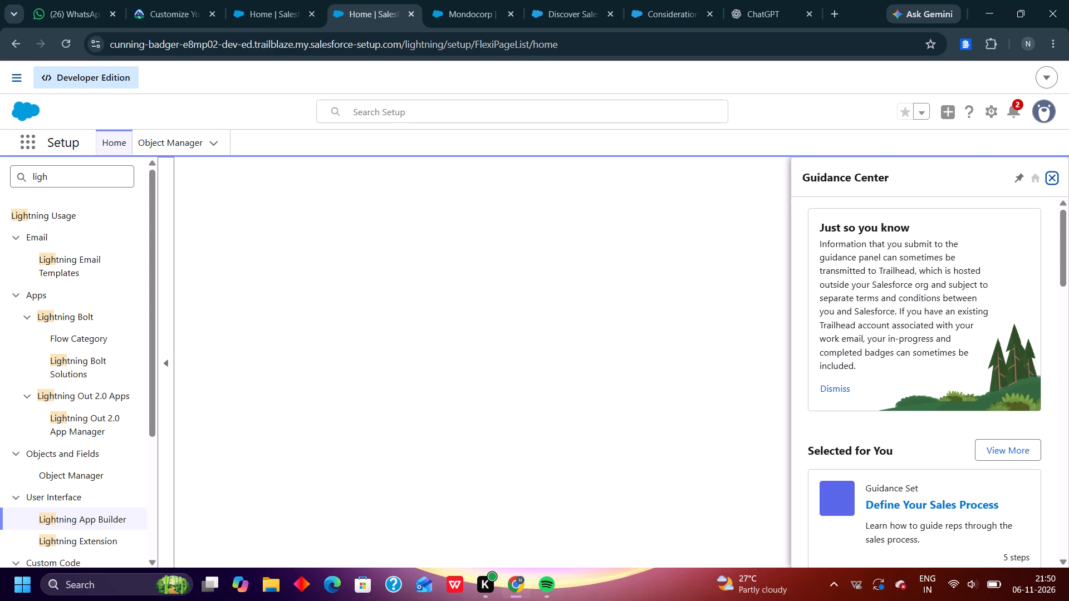
click(1047, 179)
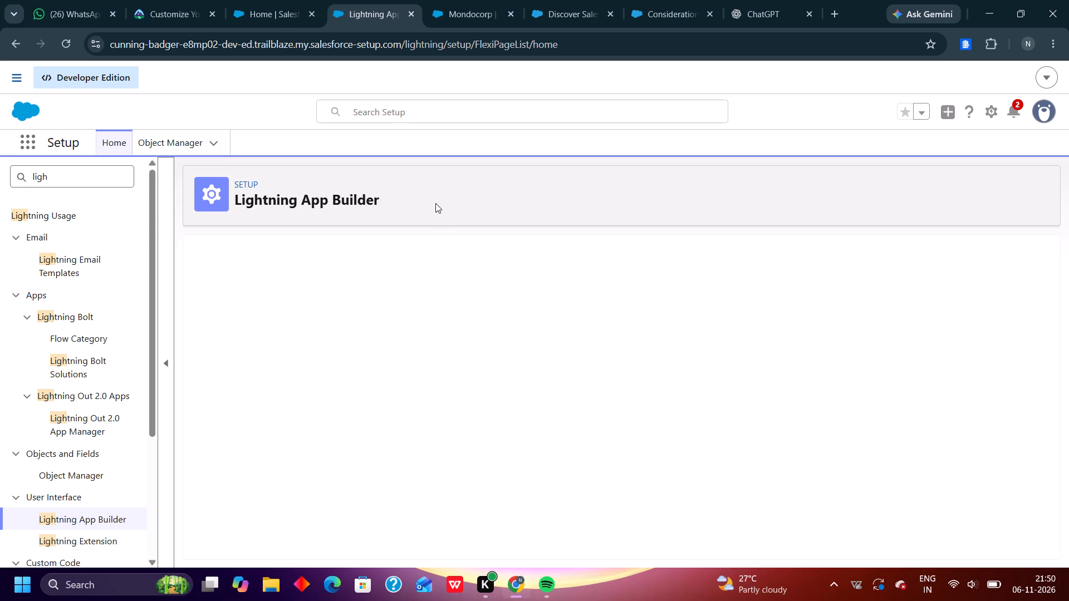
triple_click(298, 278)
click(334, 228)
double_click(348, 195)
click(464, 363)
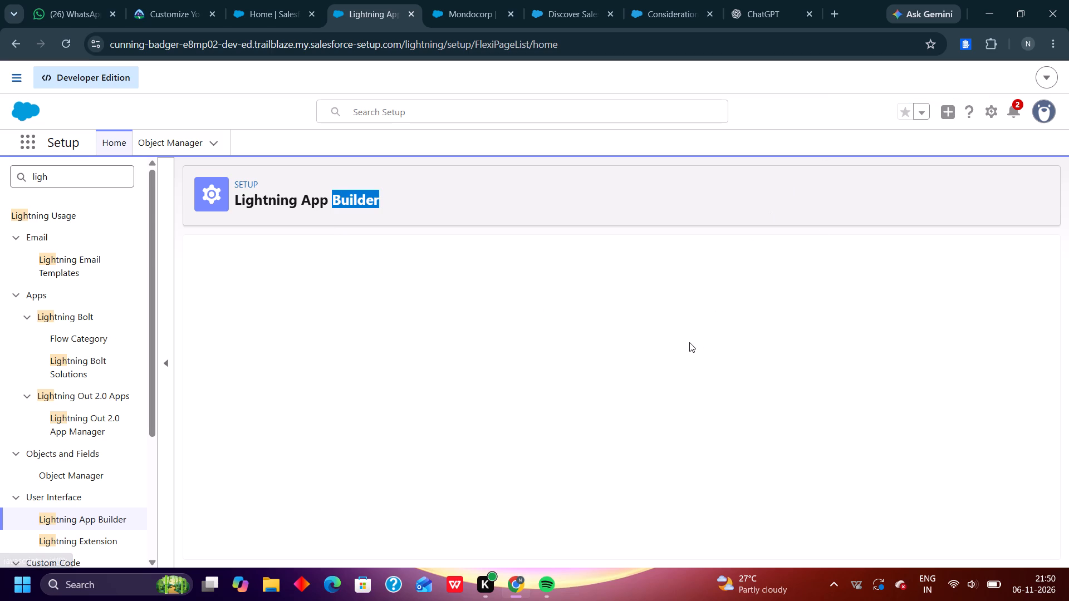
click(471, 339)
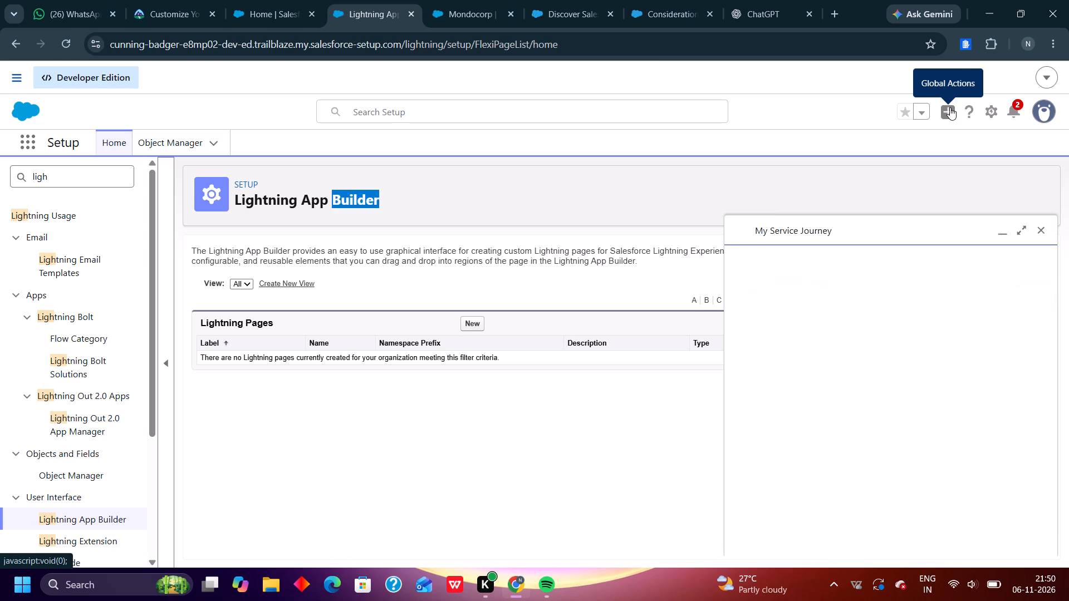
Dismiss the My Service Journey pop-up and start creating a new Lightning page.
click(1043, 247)
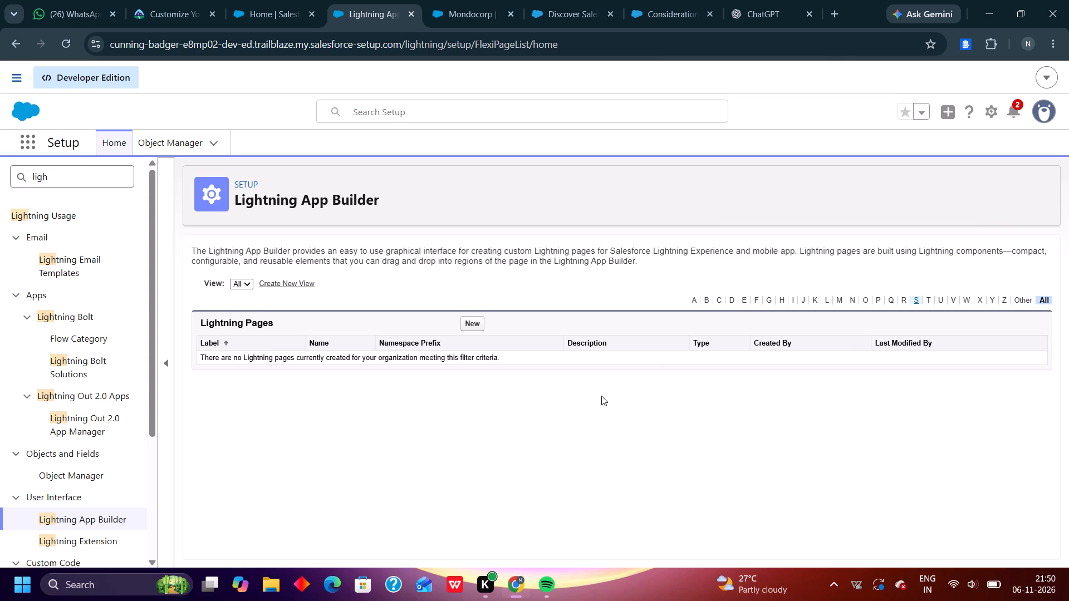
click(479, 319)
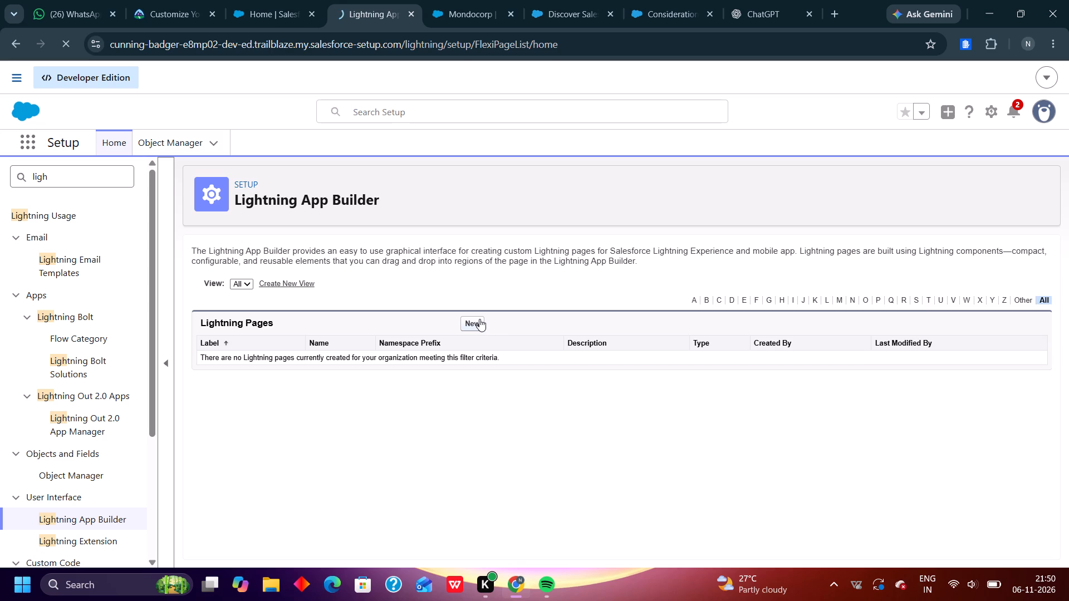
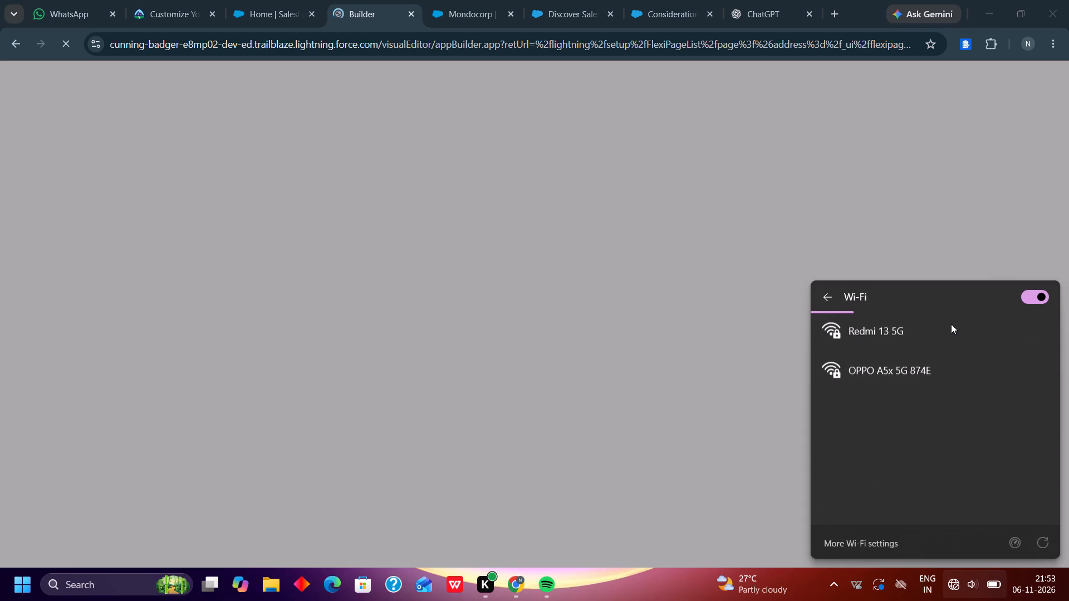
Connect the computer to the OPPO A5x 5G 874E Wi-Fi network and return to the loading Builder page.
click(945, 367)
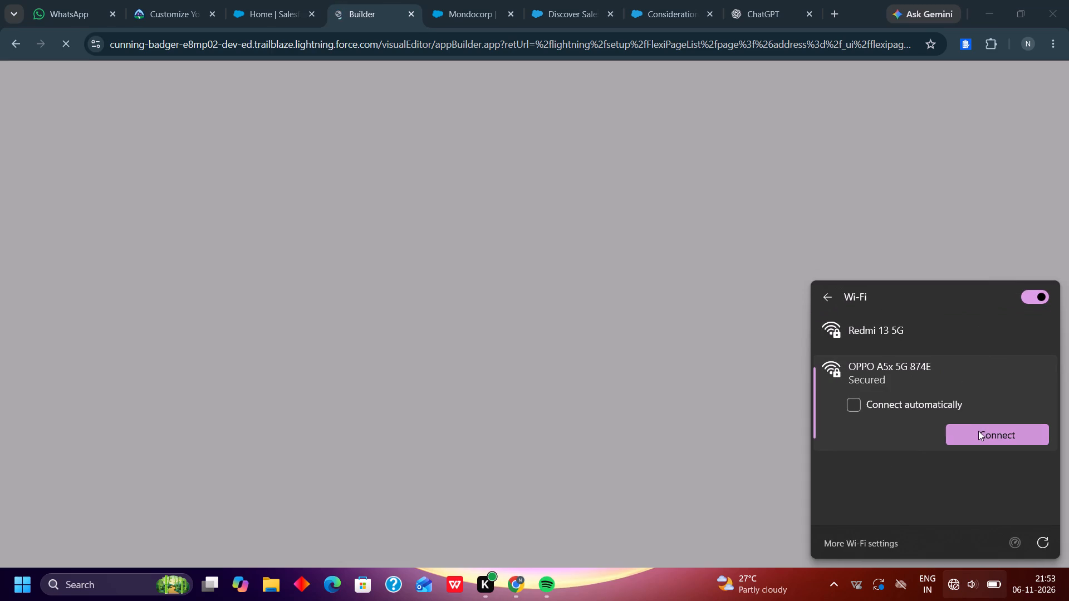
click(978, 431)
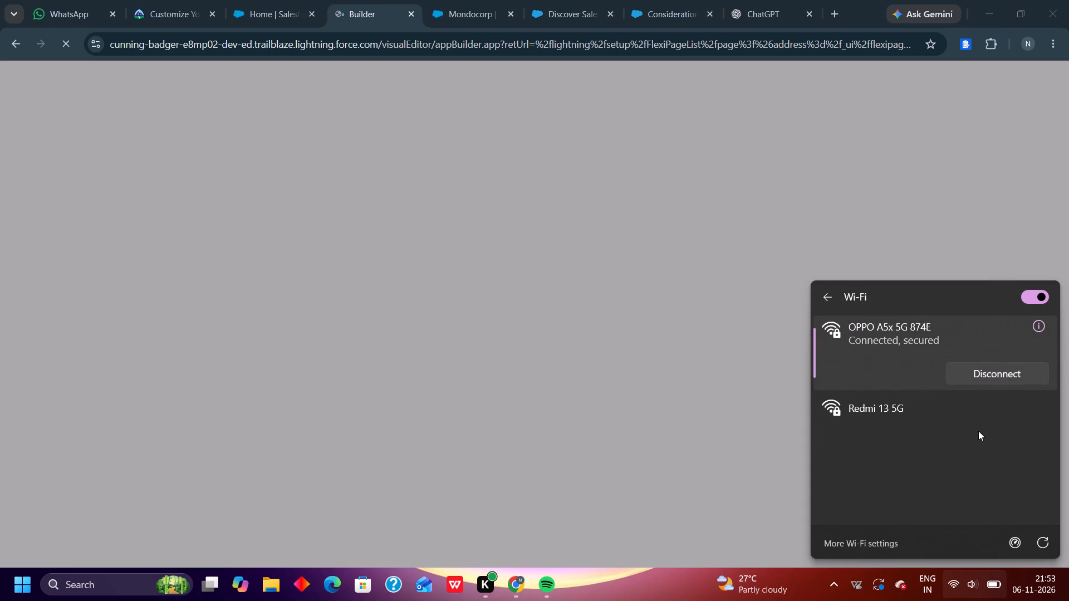
click(773, 439)
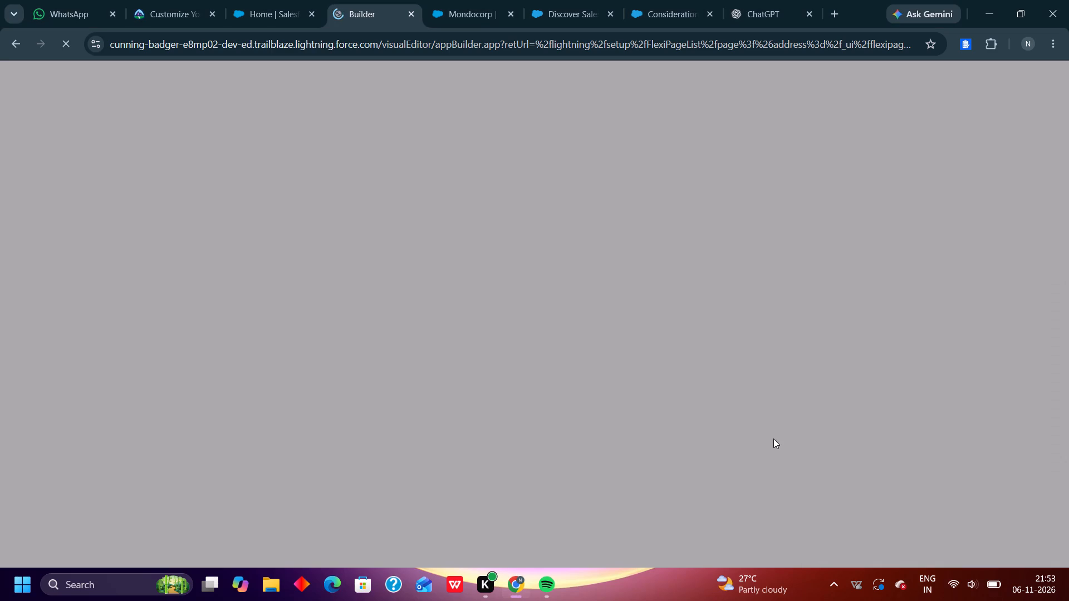
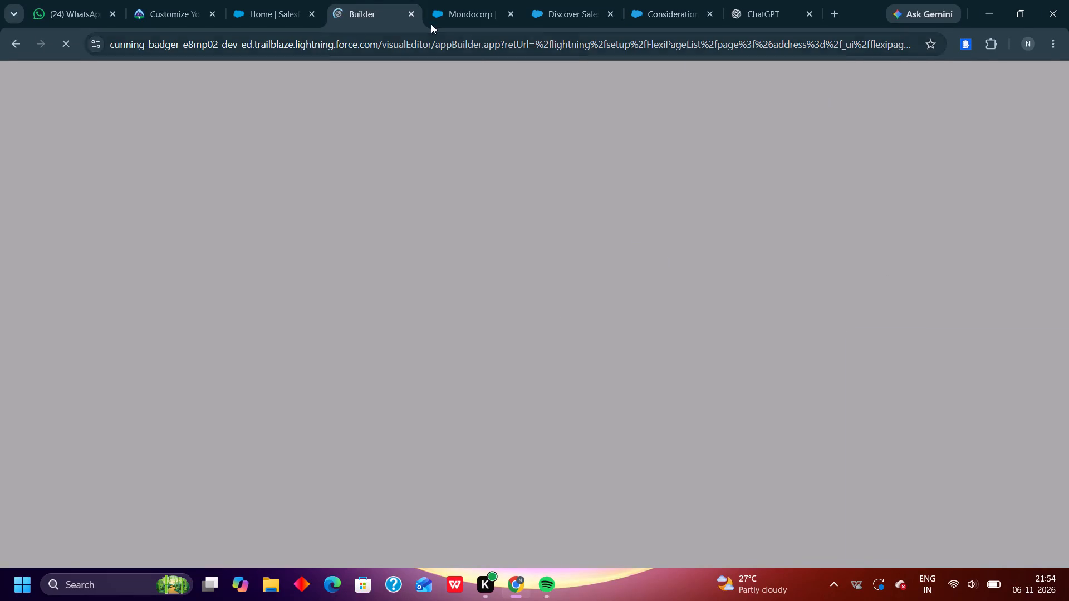
Close the Builder page that is still loading.
click(415, 13)
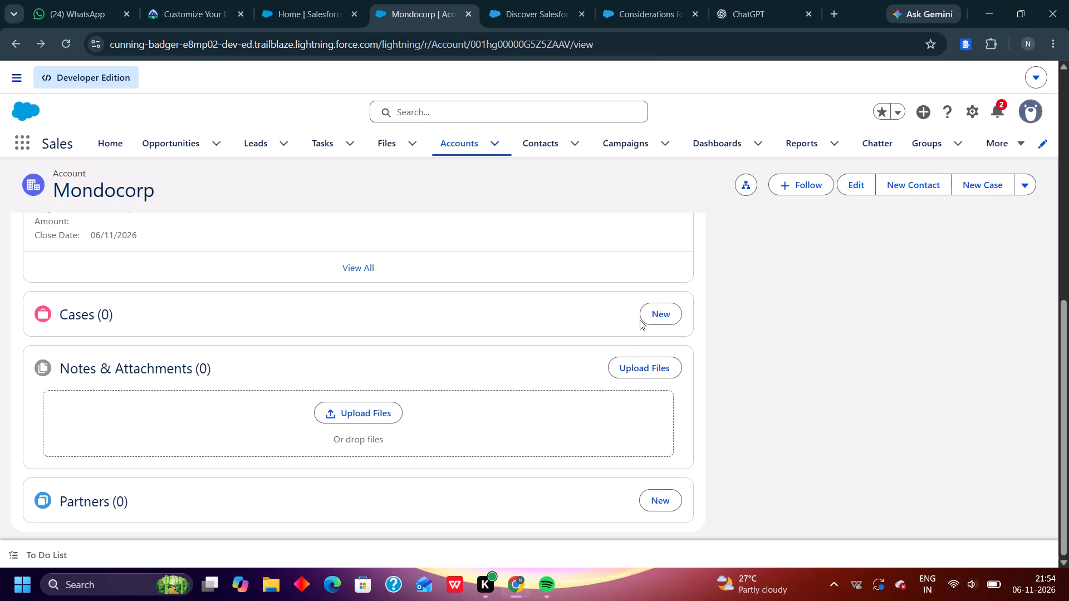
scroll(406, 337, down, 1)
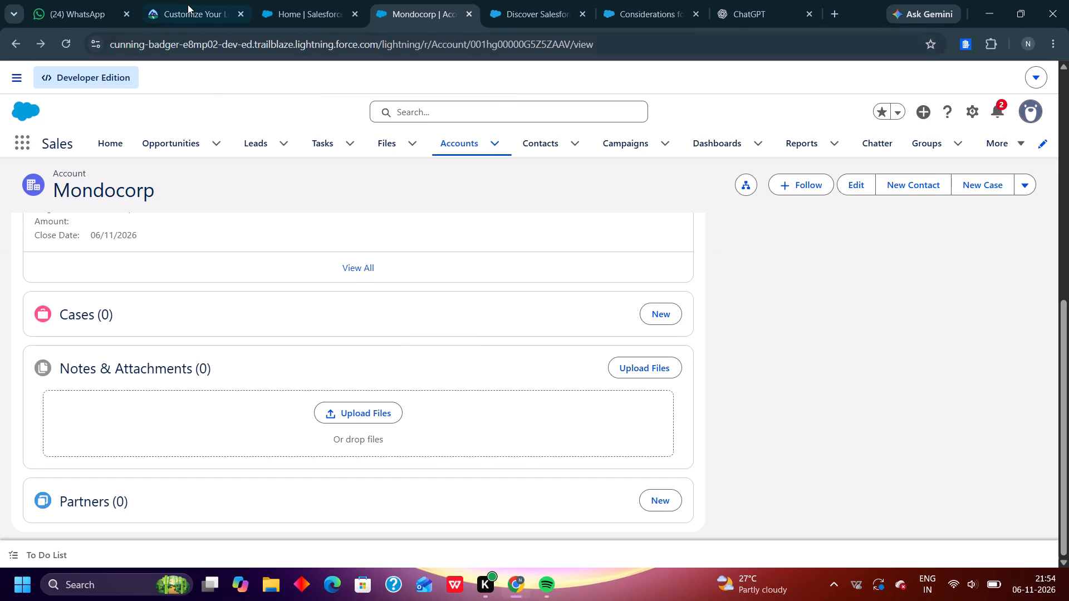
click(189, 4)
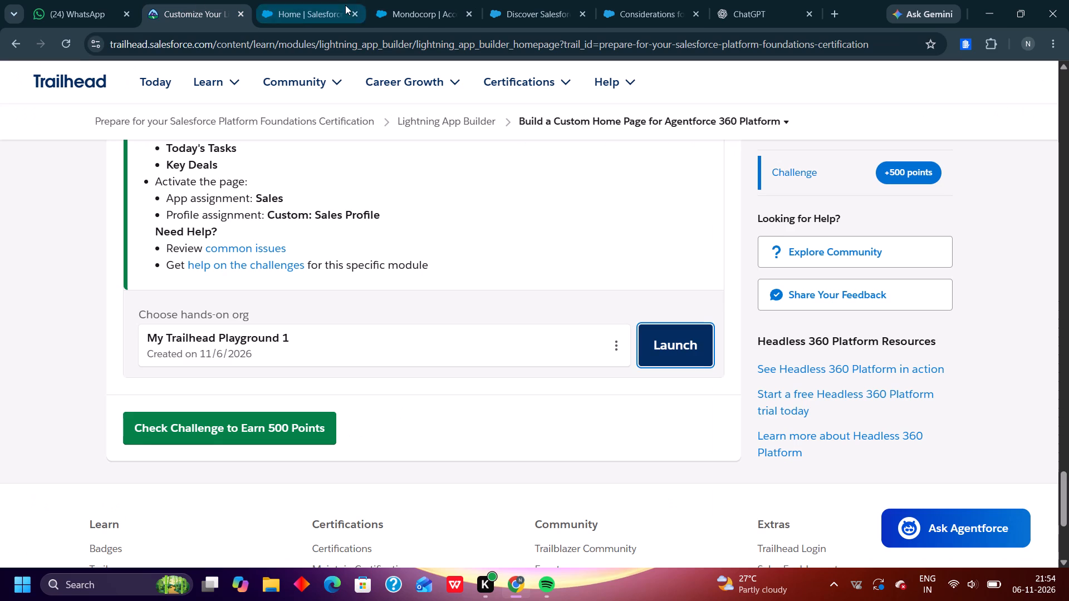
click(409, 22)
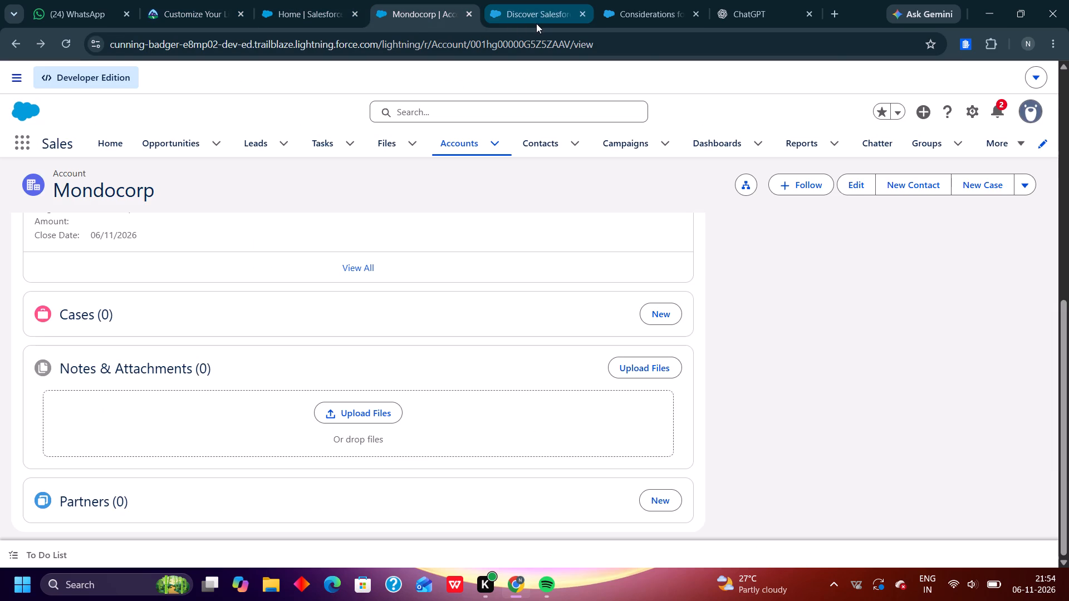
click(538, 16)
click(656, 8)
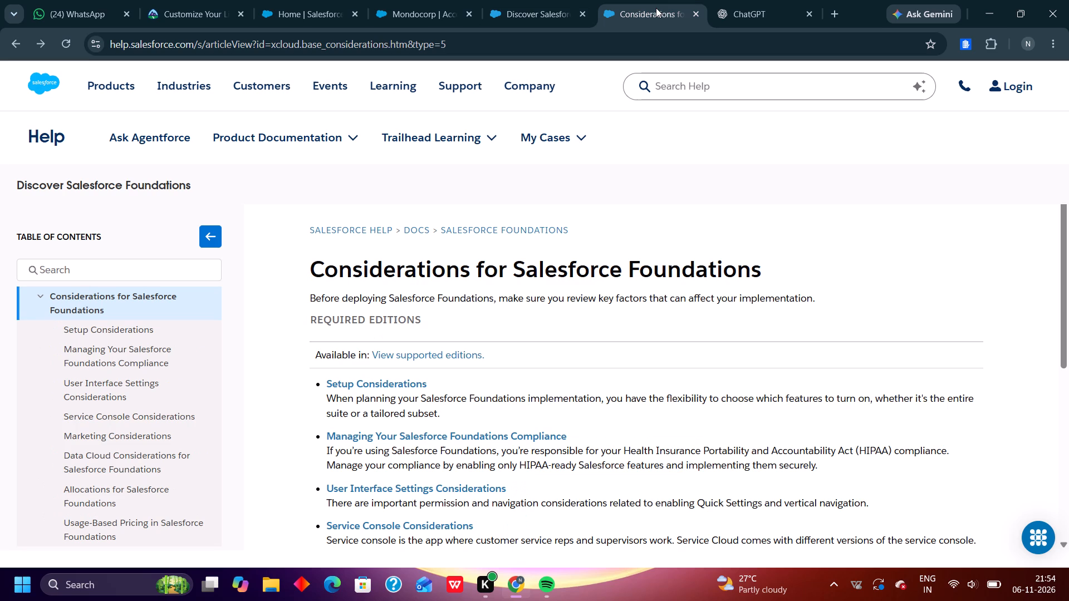
Relaunch My Trailhead Playground 1 from the Trailhead challenge page and open the playground's Setup.
click(209, 8)
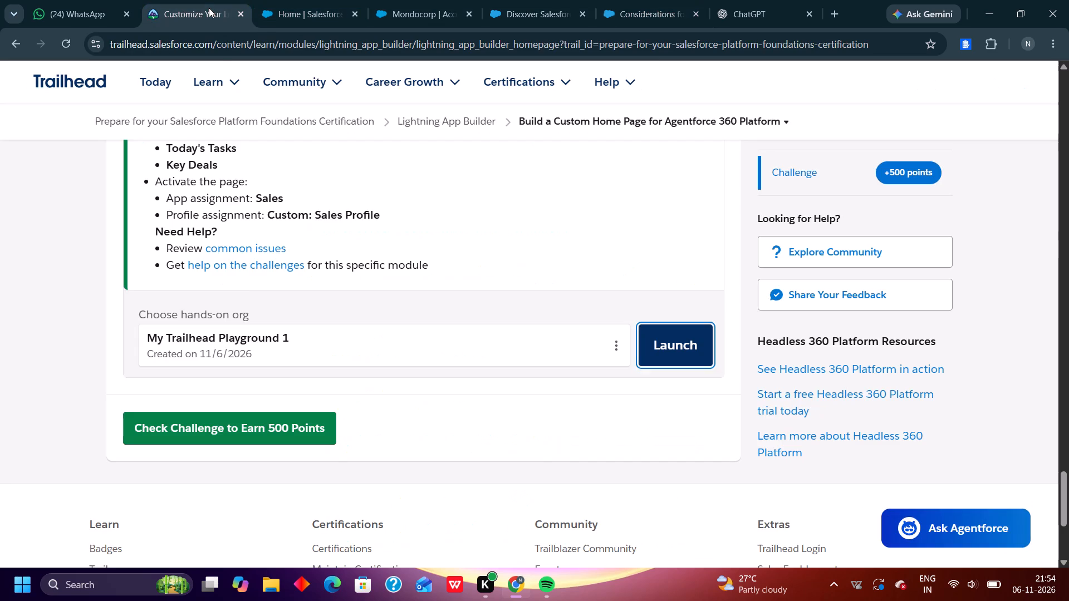
click(688, 338)
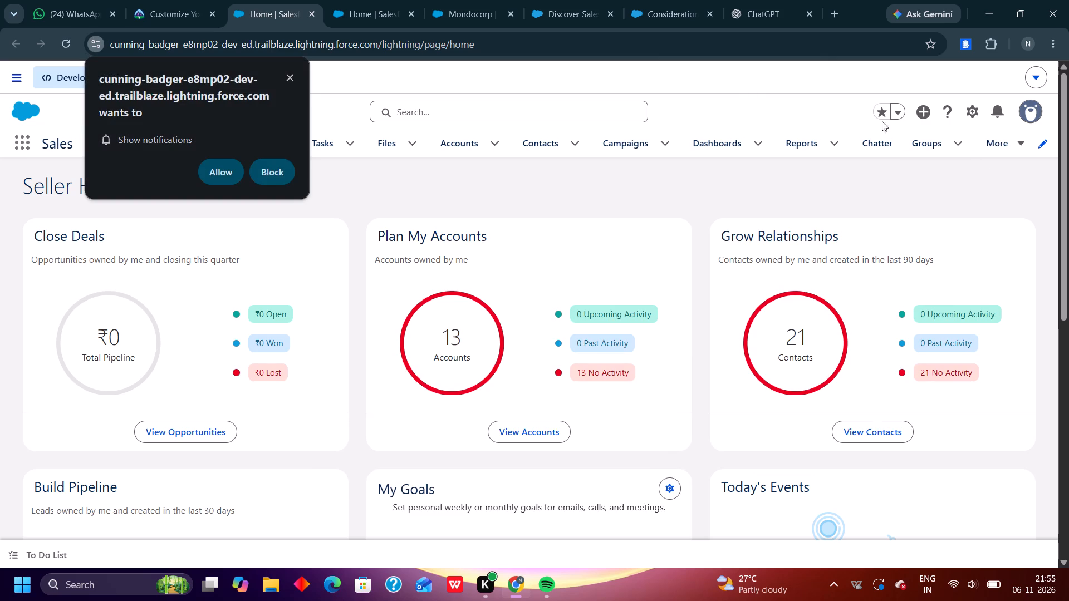
click(975, 111)
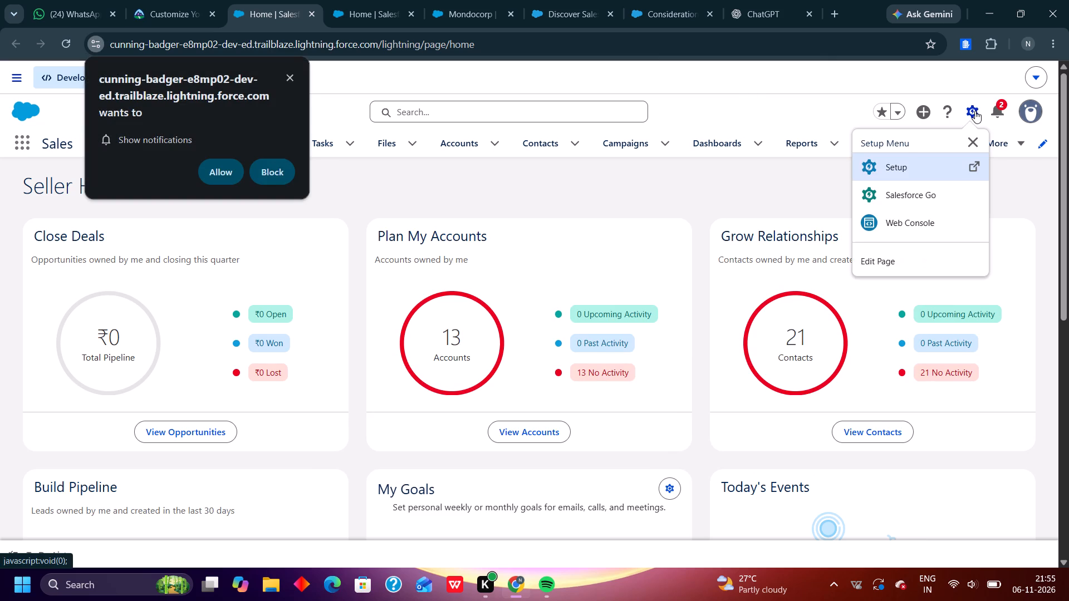
click(898, 164)
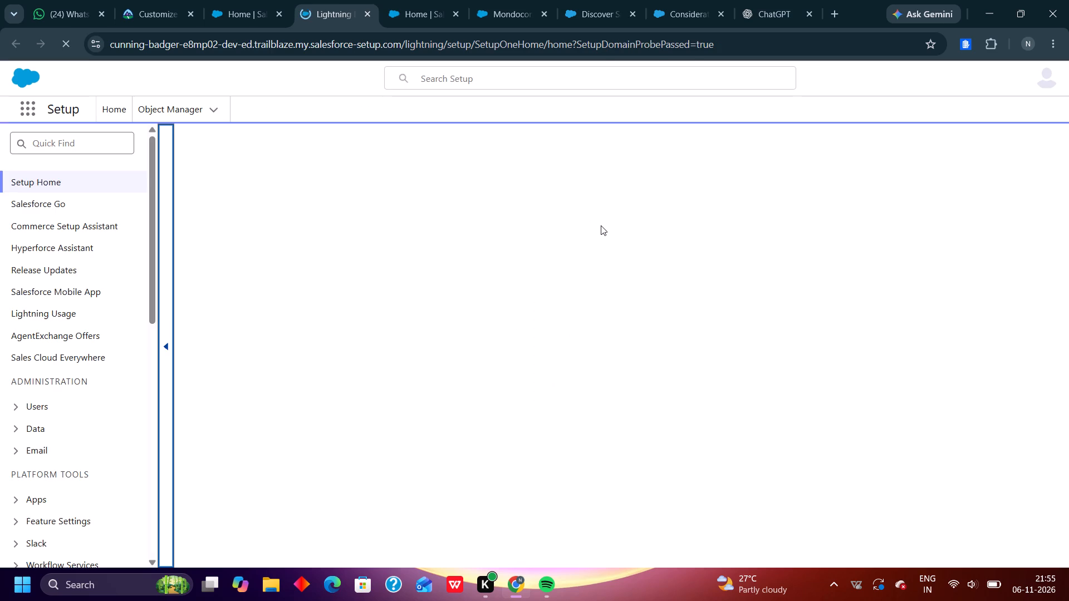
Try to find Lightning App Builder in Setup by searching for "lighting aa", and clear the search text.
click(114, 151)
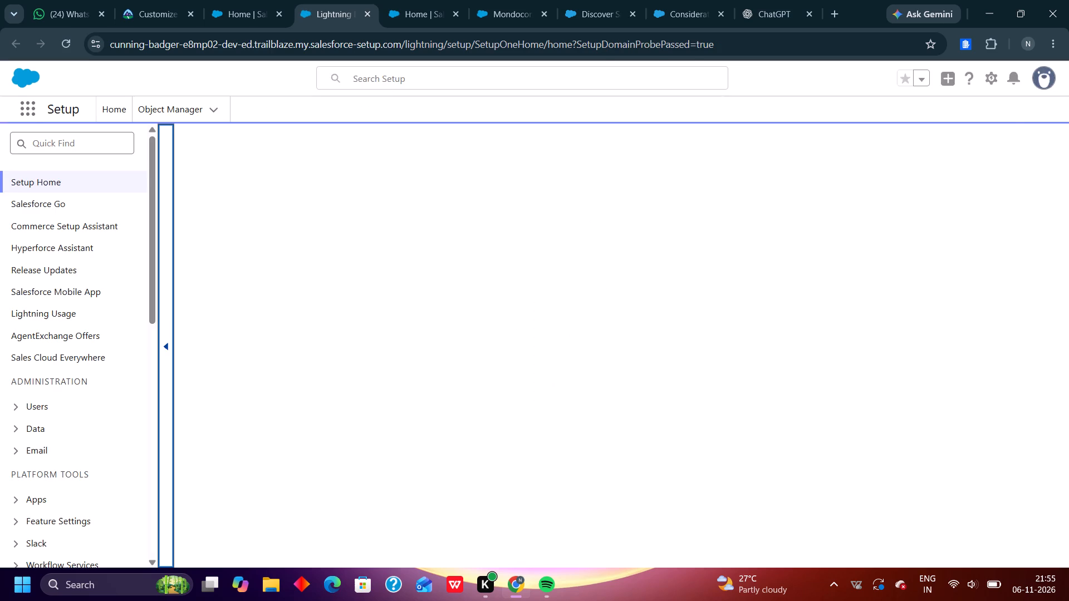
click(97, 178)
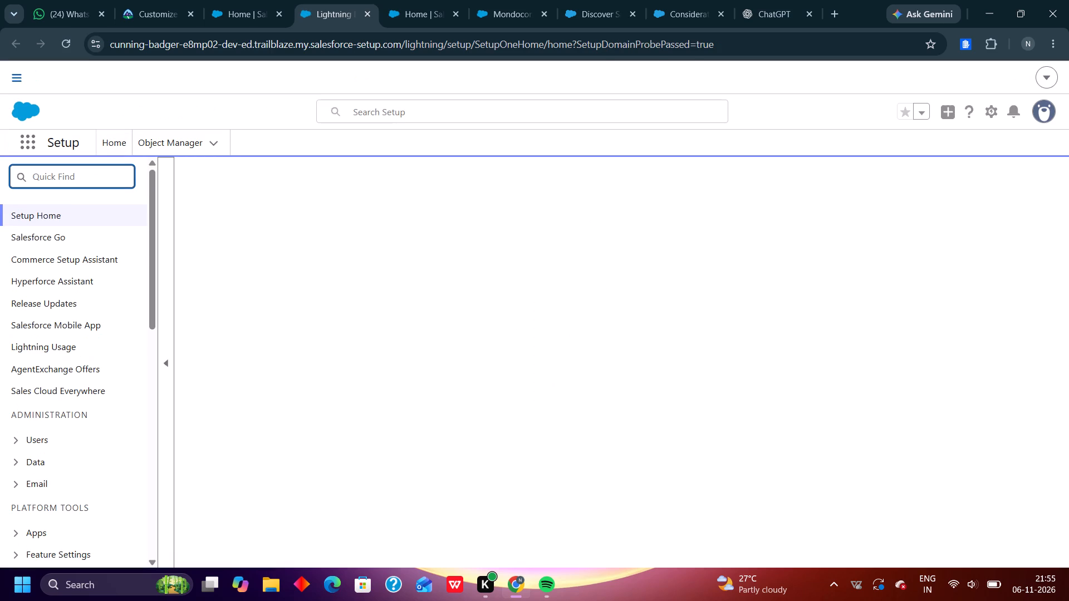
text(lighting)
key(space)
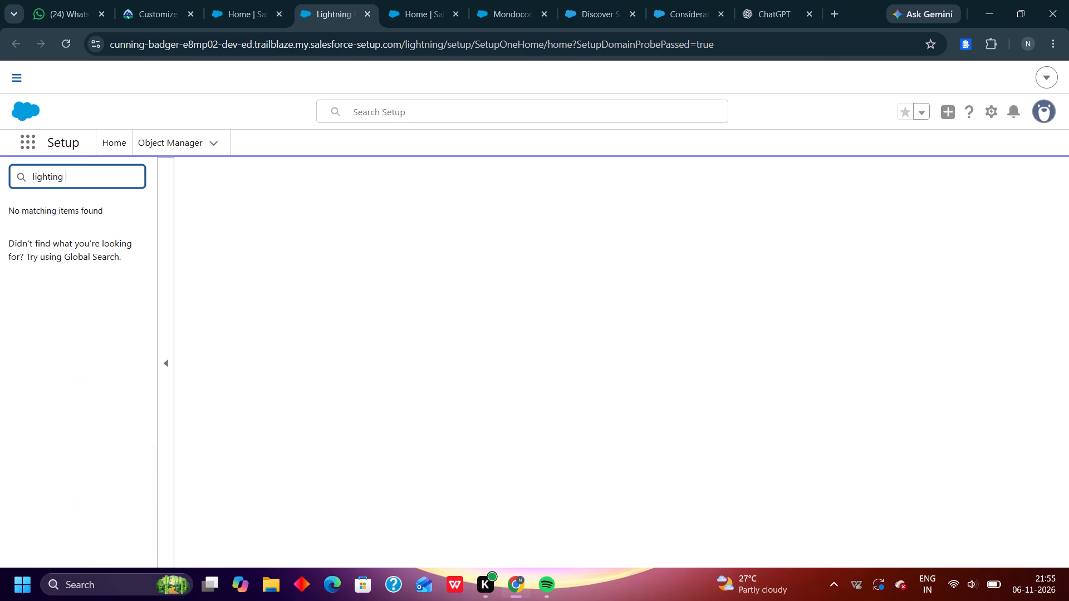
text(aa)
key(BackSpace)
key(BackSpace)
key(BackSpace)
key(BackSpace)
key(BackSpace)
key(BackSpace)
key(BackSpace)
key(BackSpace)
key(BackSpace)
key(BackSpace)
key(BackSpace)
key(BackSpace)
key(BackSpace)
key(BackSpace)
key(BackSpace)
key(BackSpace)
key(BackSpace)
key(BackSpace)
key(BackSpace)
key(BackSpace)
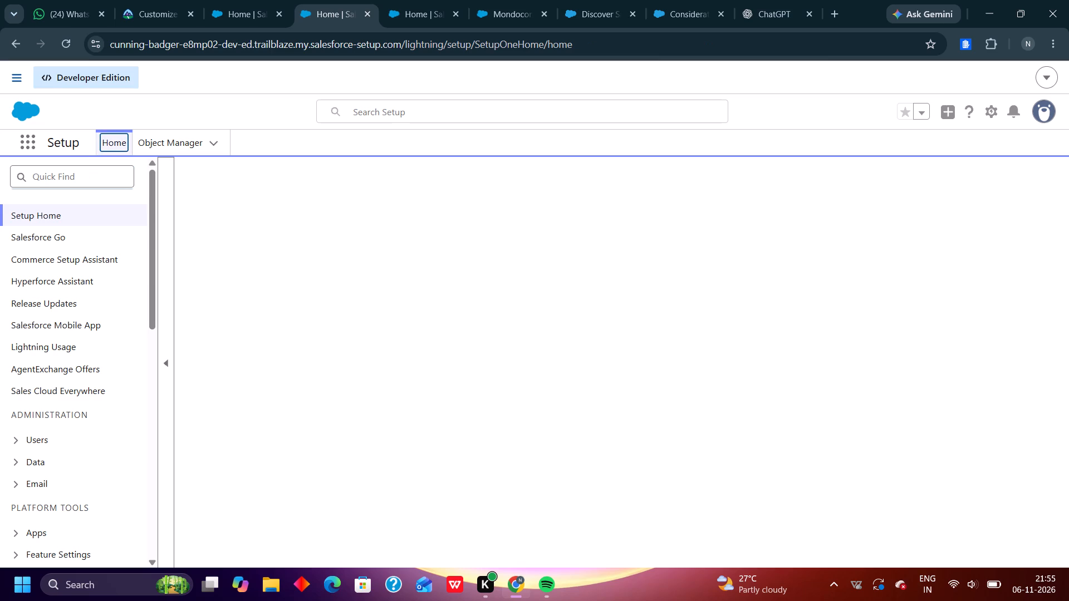
Find Lightning App Builder in Setup by searching for "ligh" and open its page.
click(90, 176)
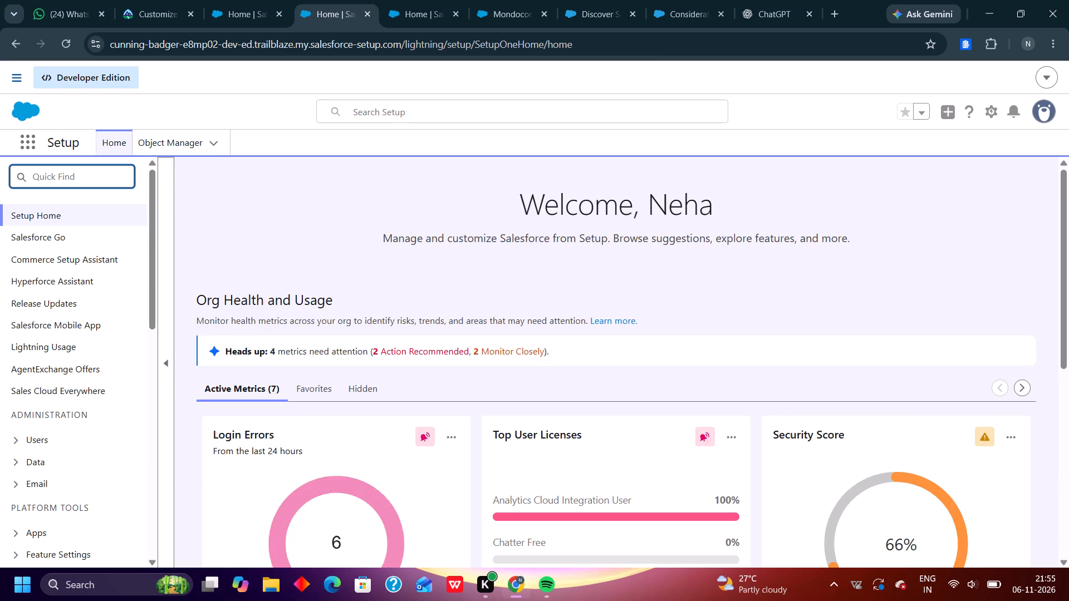
key(l)
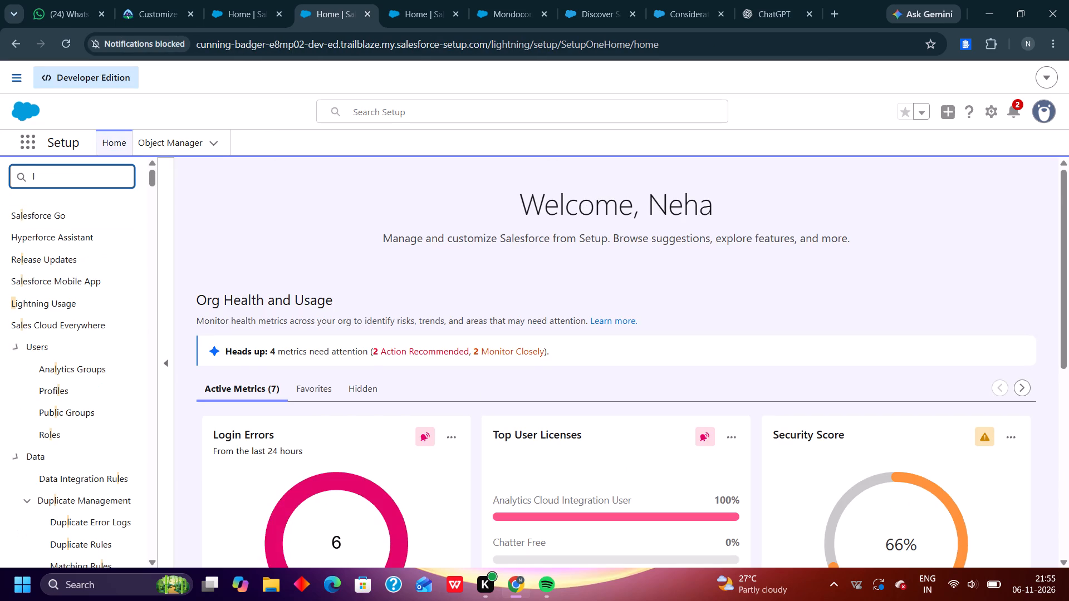
key(i)
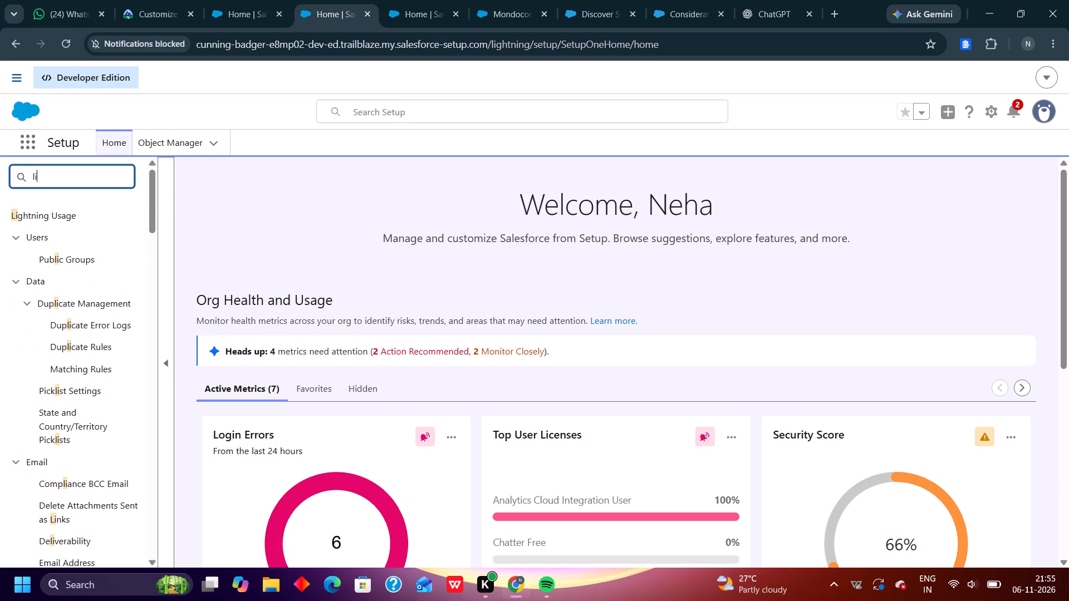
key(g)
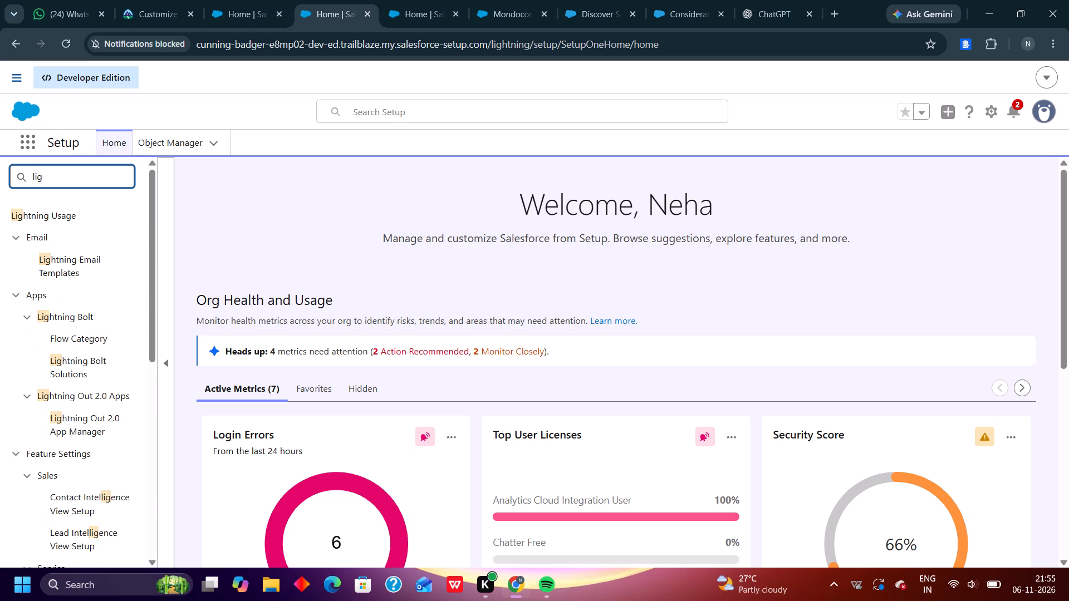
key(h)
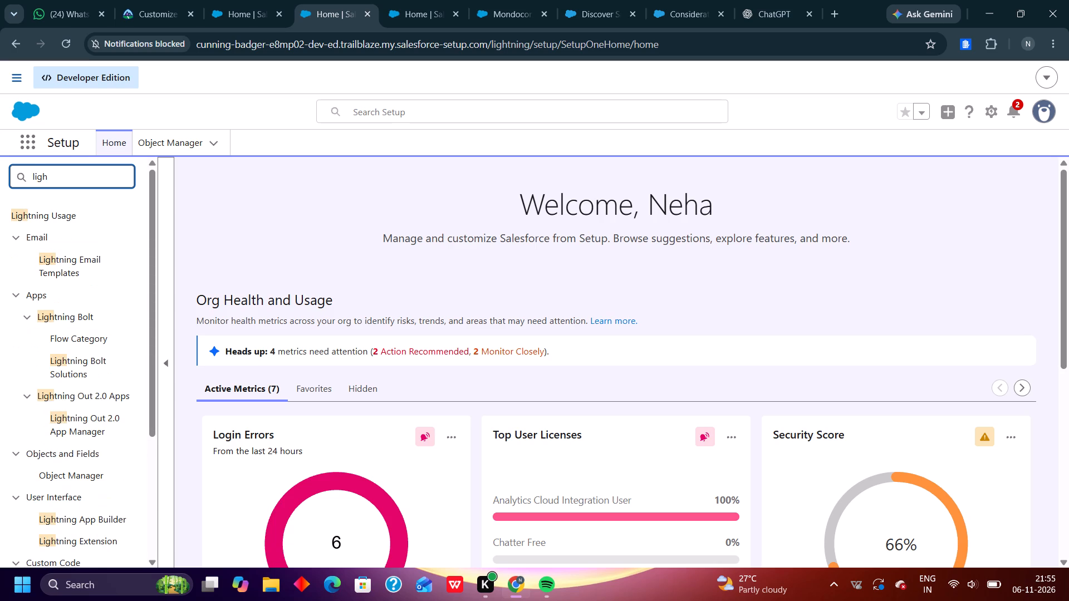
click(97, 519)
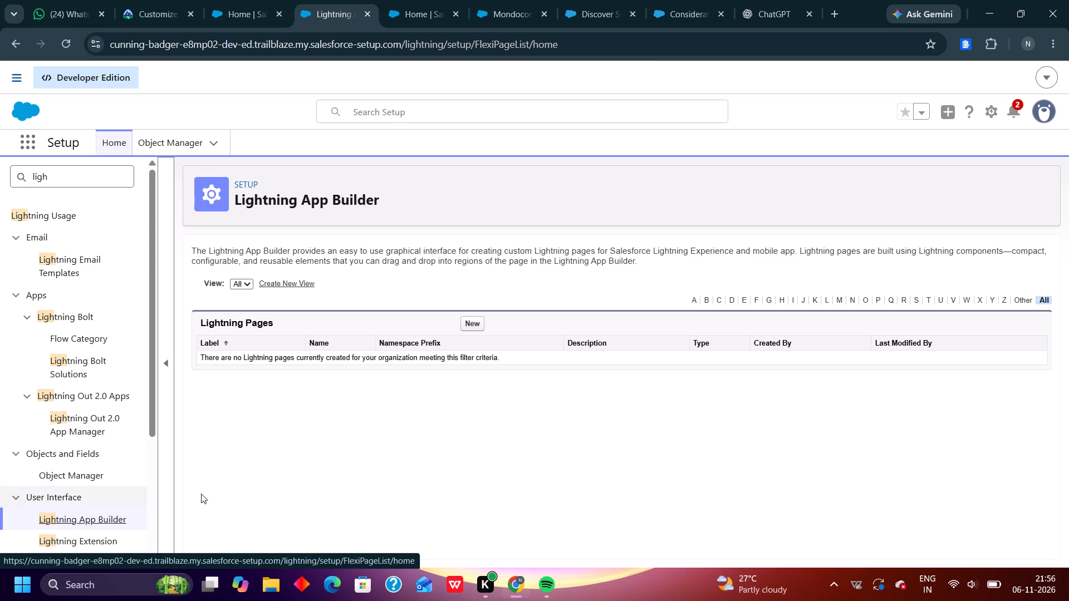
Start creating a new Lightning page from the Lightning Pages list.
click(470, 324)
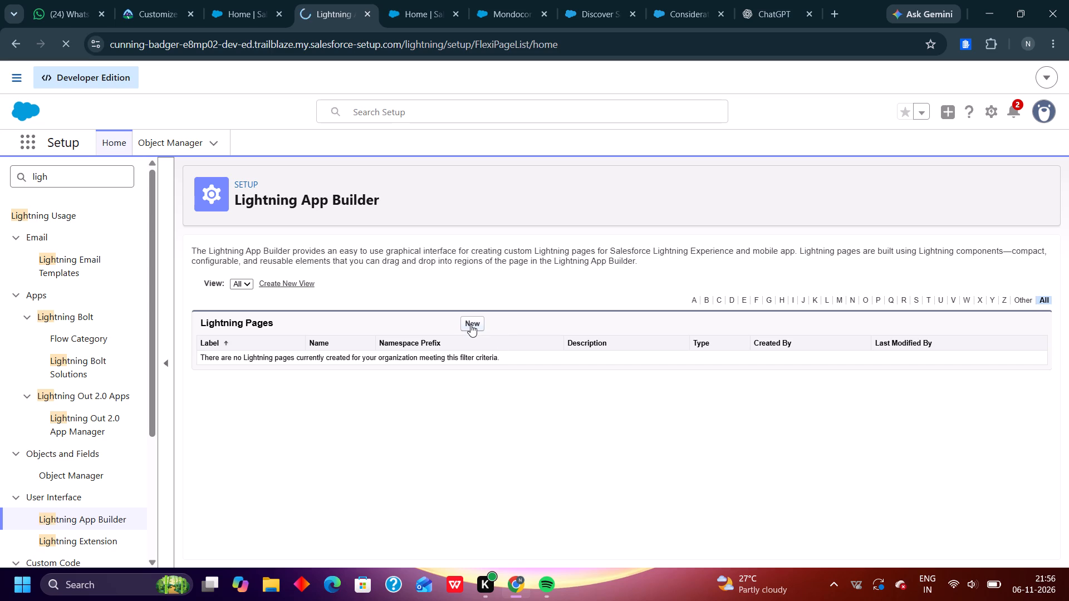
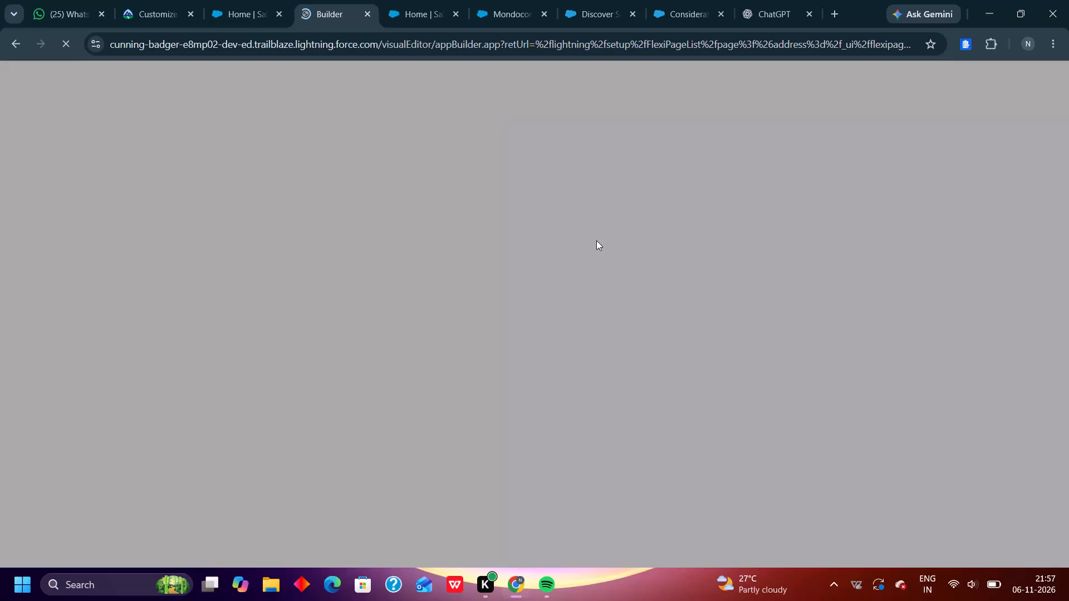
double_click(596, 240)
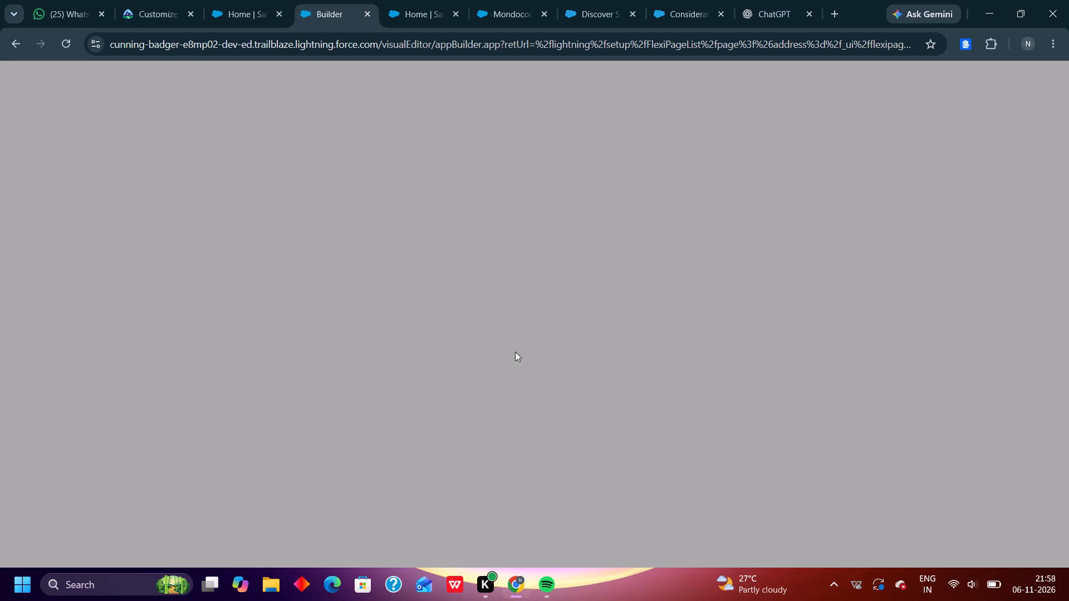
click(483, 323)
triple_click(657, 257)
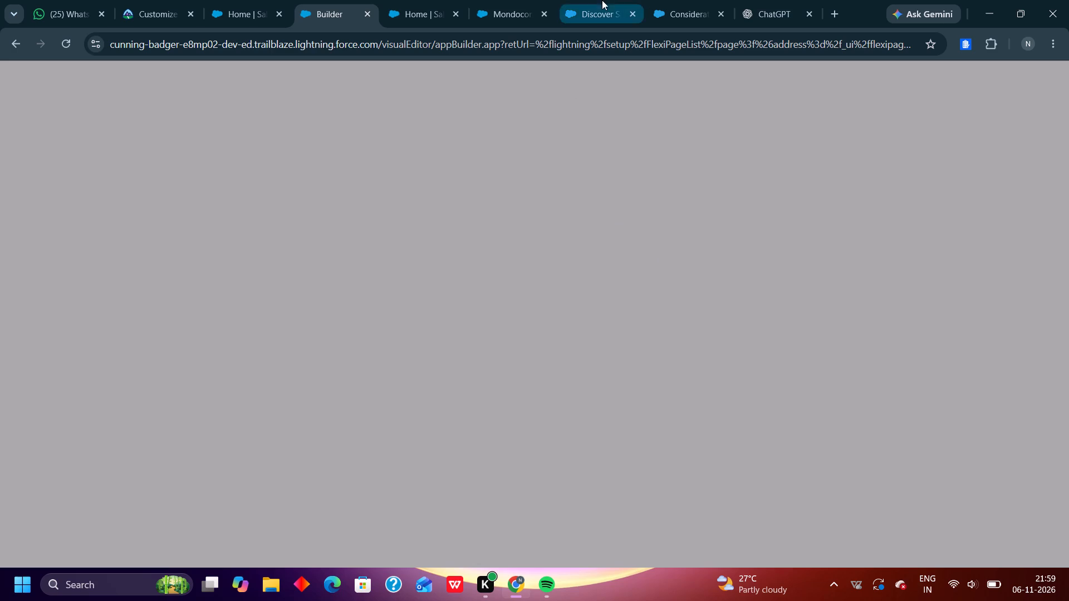
Close the blank Builder tab and open Setup again from the playground's Seller Home page, dismissing the notification request.
click(363, 12)
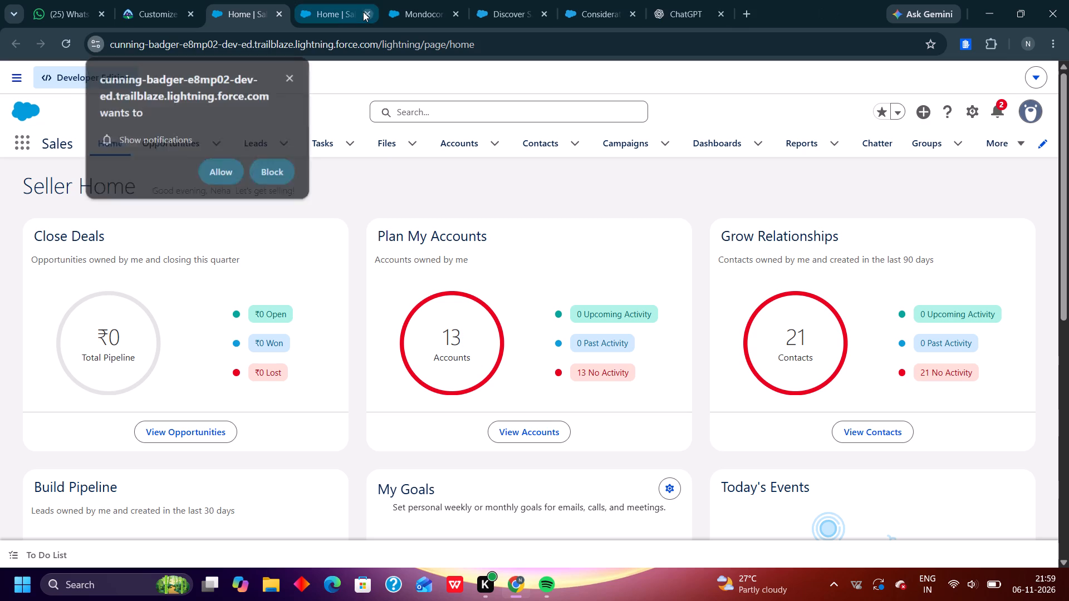
click(289, 76)
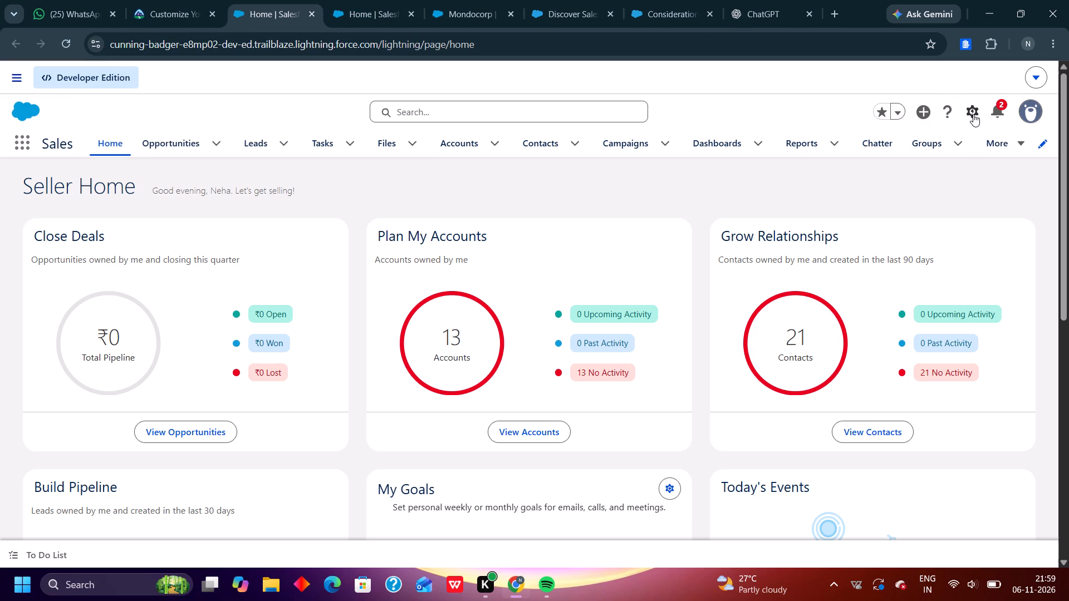
click(972, 114)
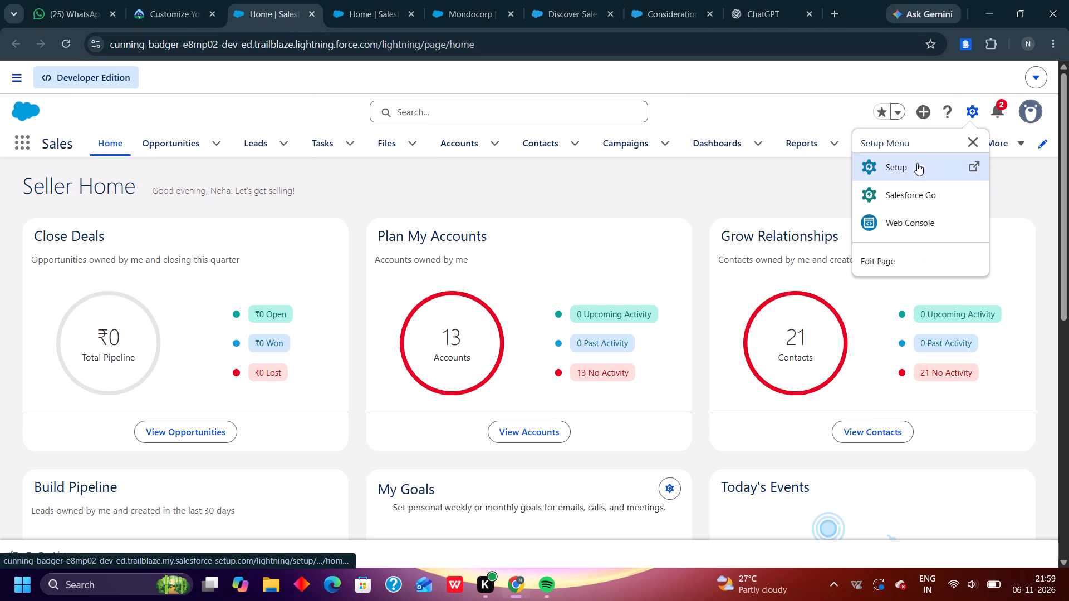
click(917, 163)
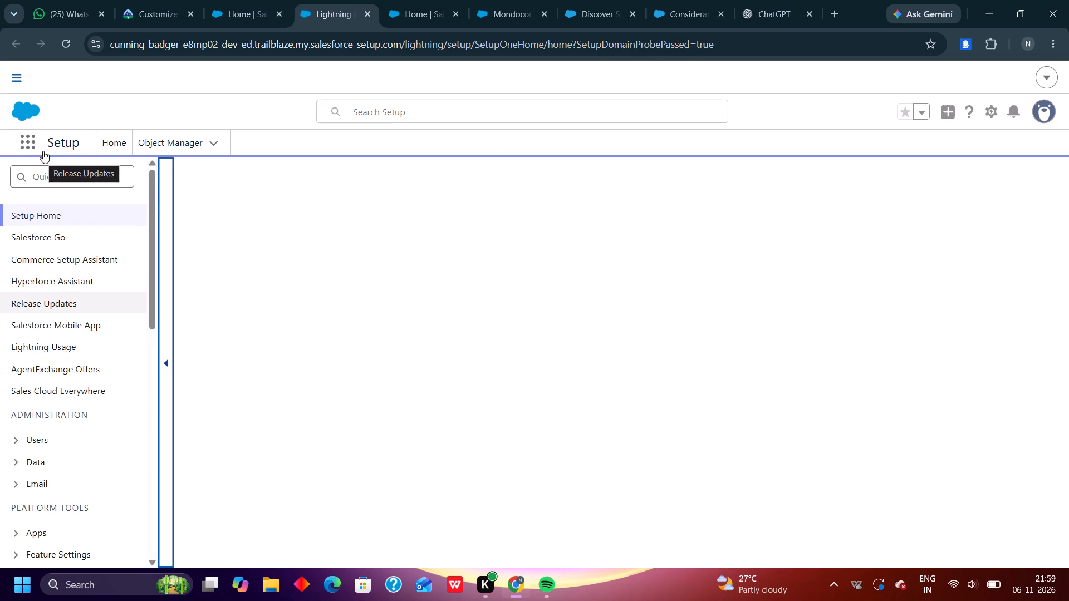
Find Lightning App Builder in Setup by searching for "ligh" and open its page.
click(41, 172)
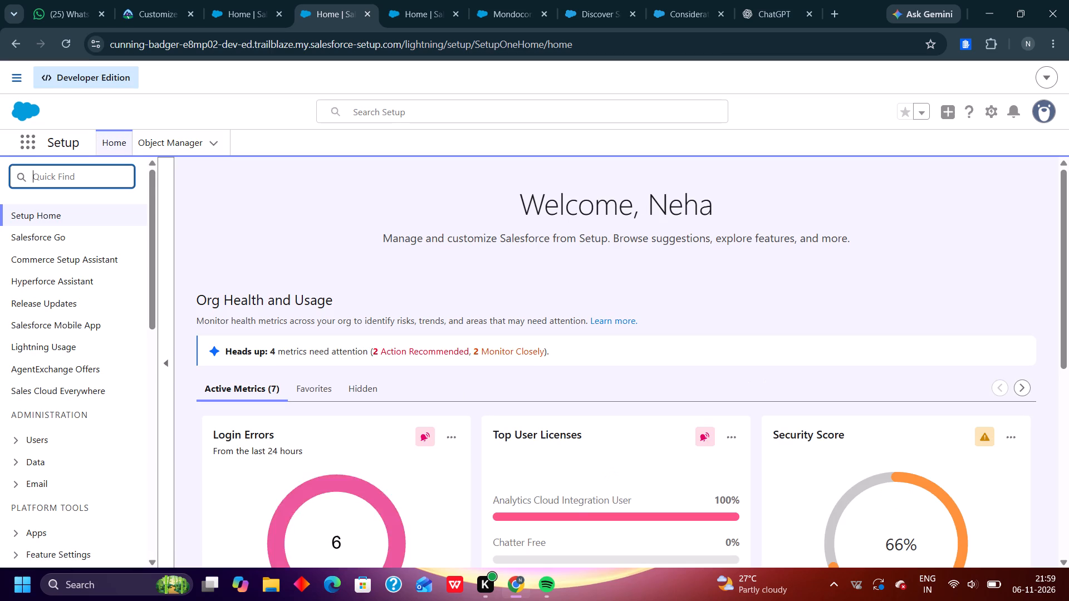
text(li)
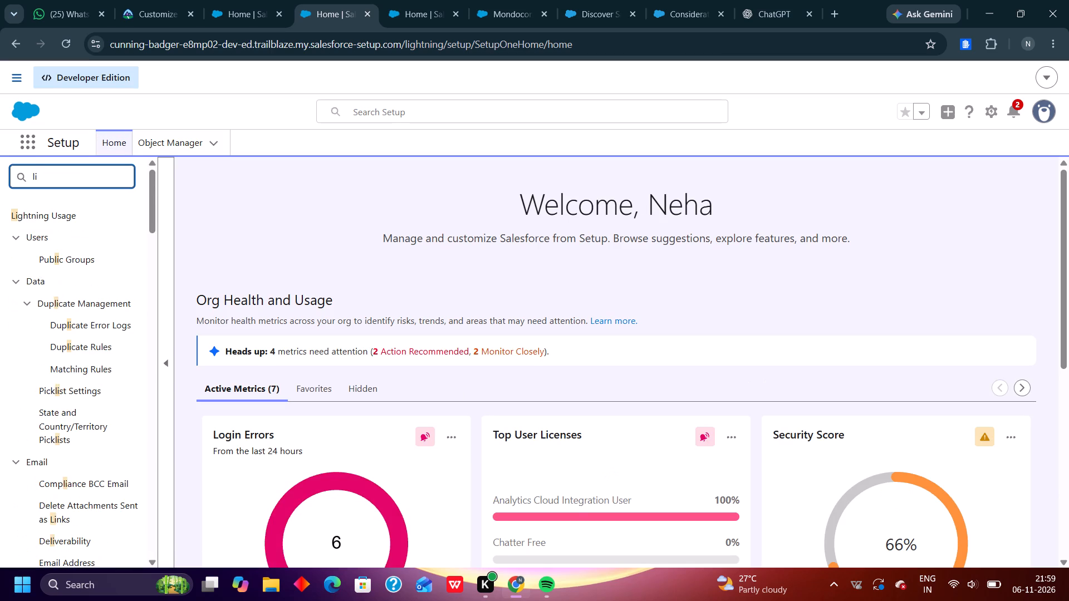
key(g)
key(h)
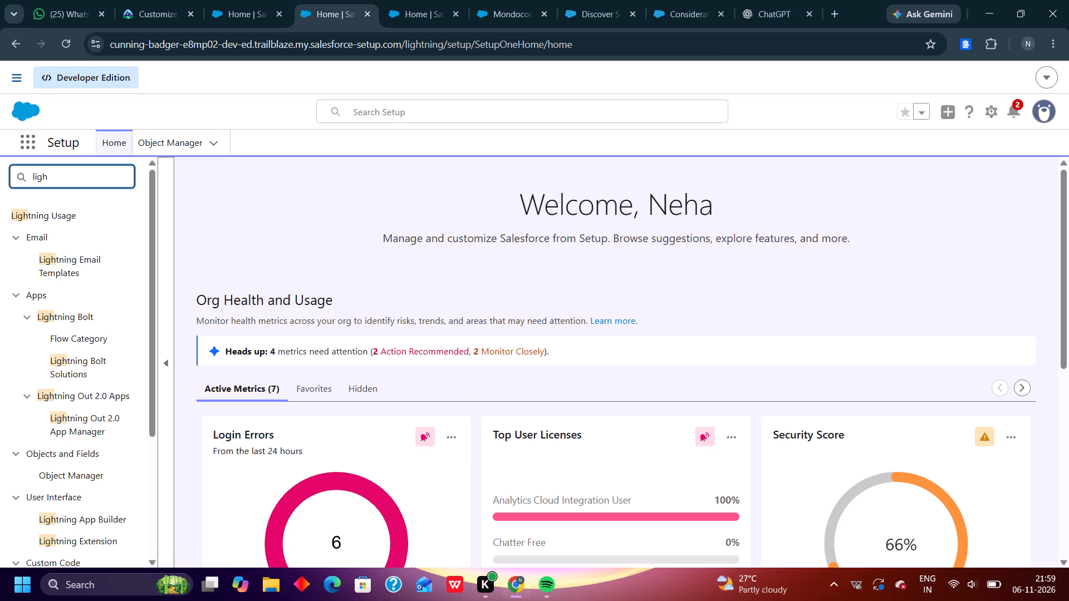
click(83, 517)
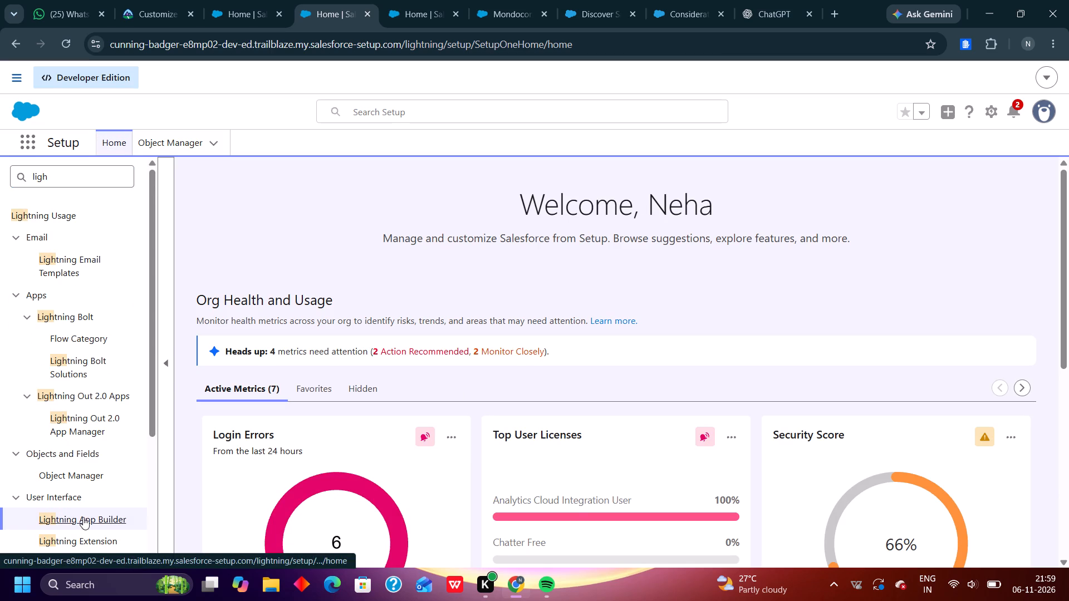
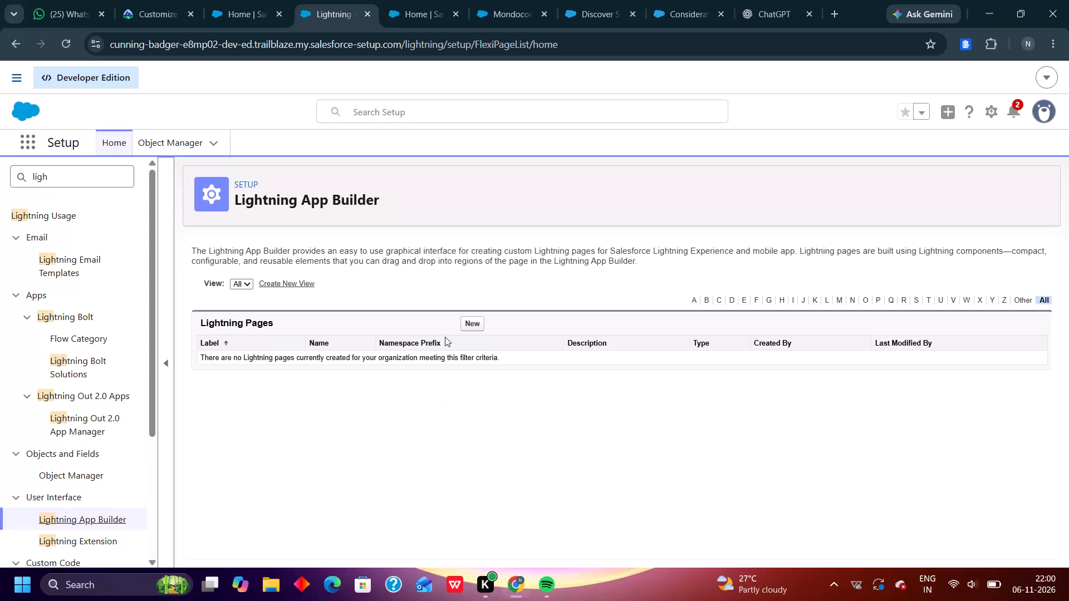
Start creating a new Lightning page from the Lightning Pages list.
click(464, 326)
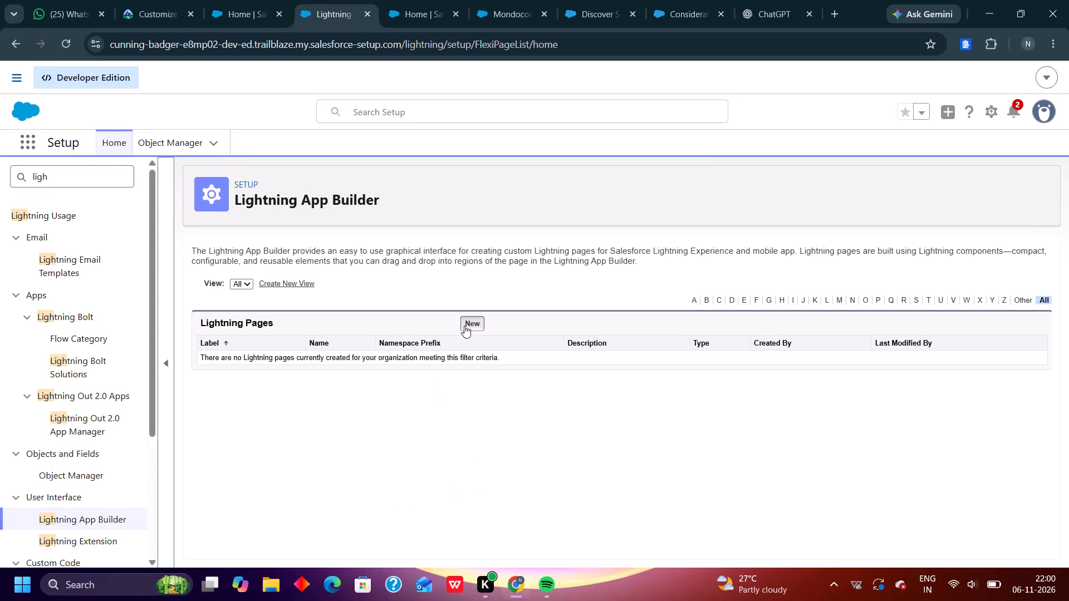
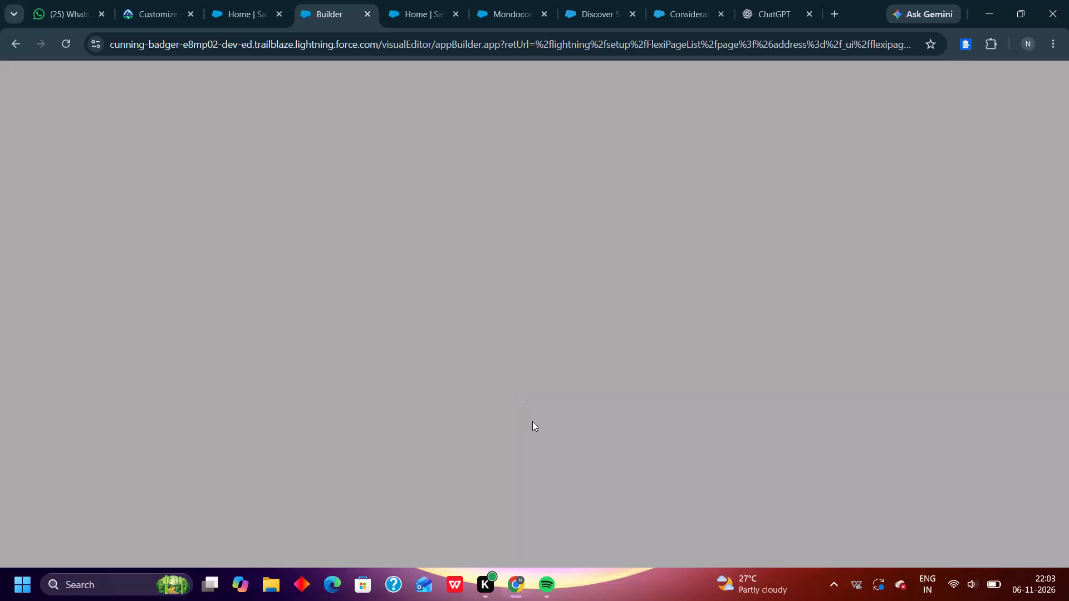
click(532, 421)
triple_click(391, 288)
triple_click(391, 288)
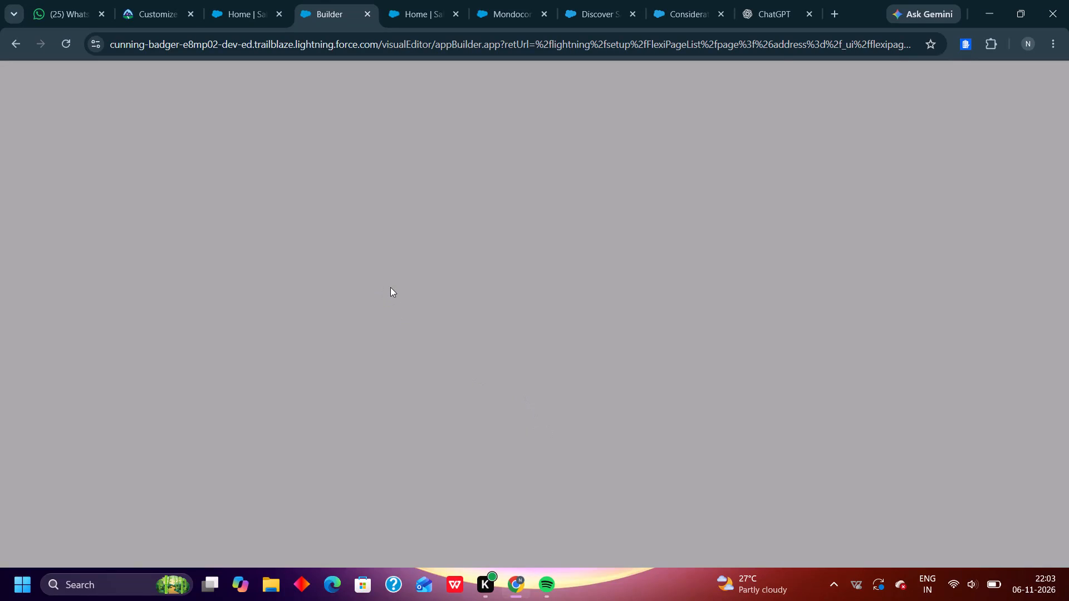
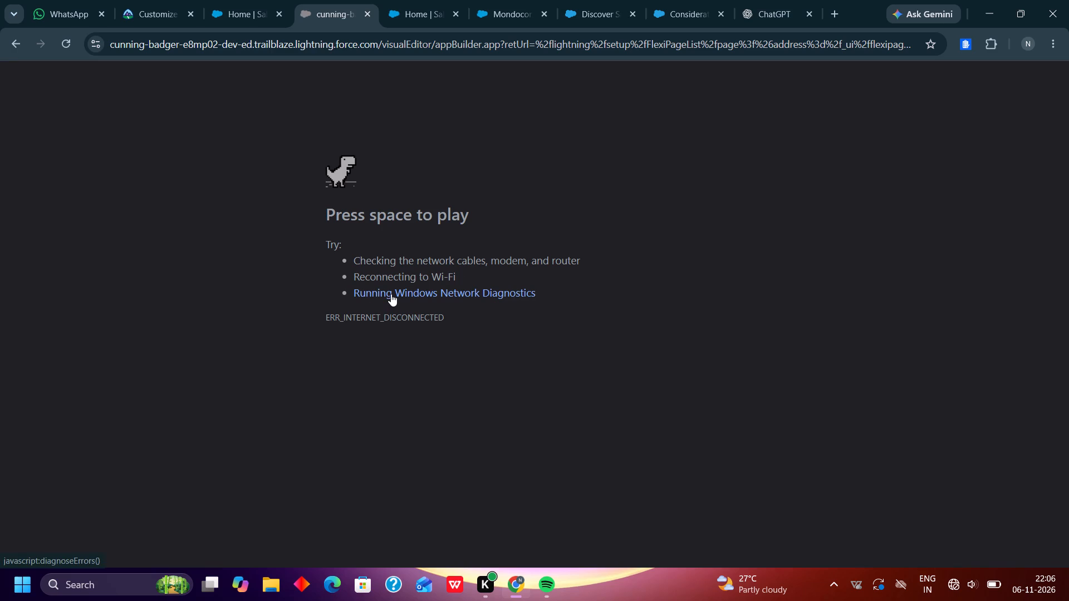
Connect the computer to the OPPO A5x 5G 874E Wi-Fi network and reload the Lightning App Builder page.
click(972, 581)
click(959, 319)
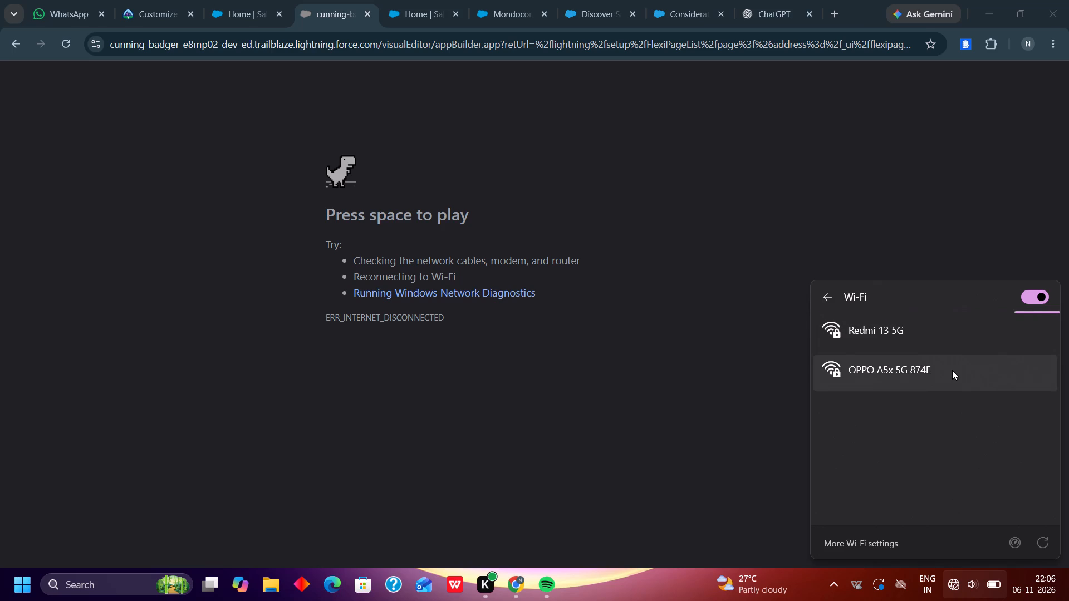
click(952, 370)
click(1012, 427)
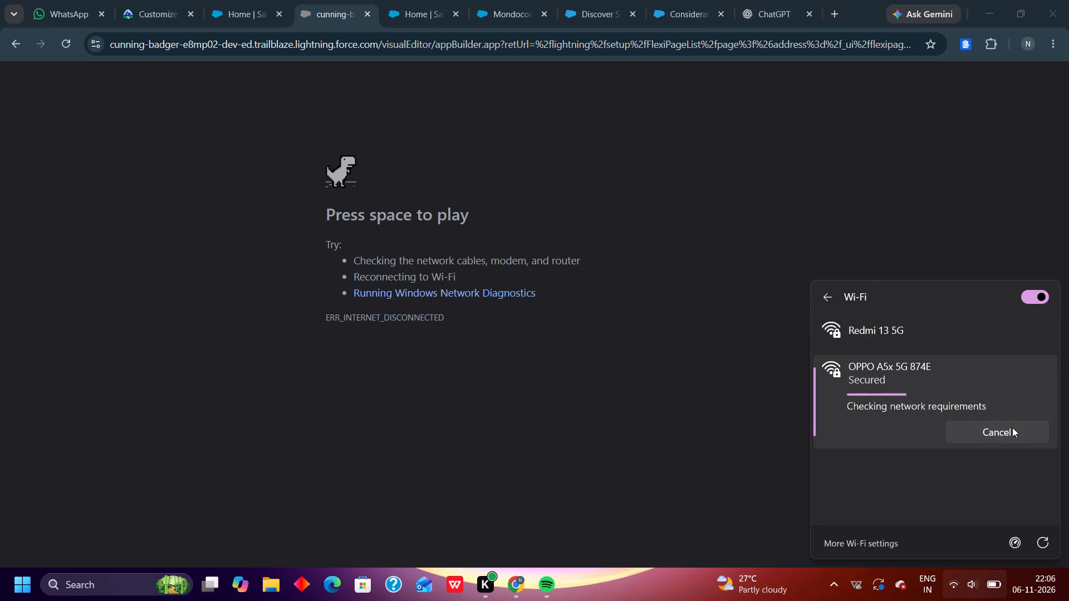
click(585, 388)
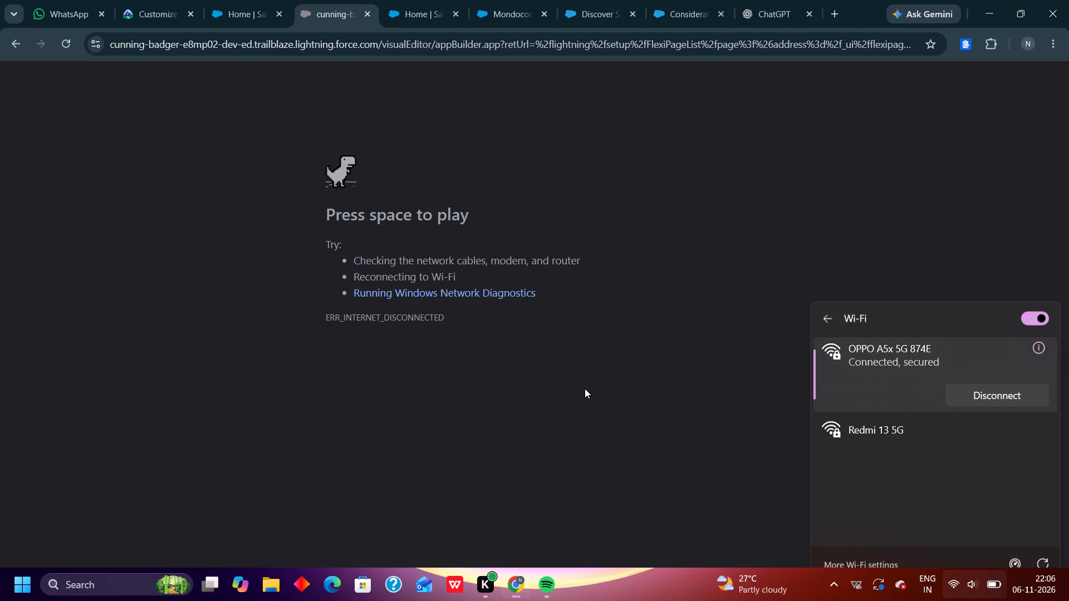
key(ctrl+r)
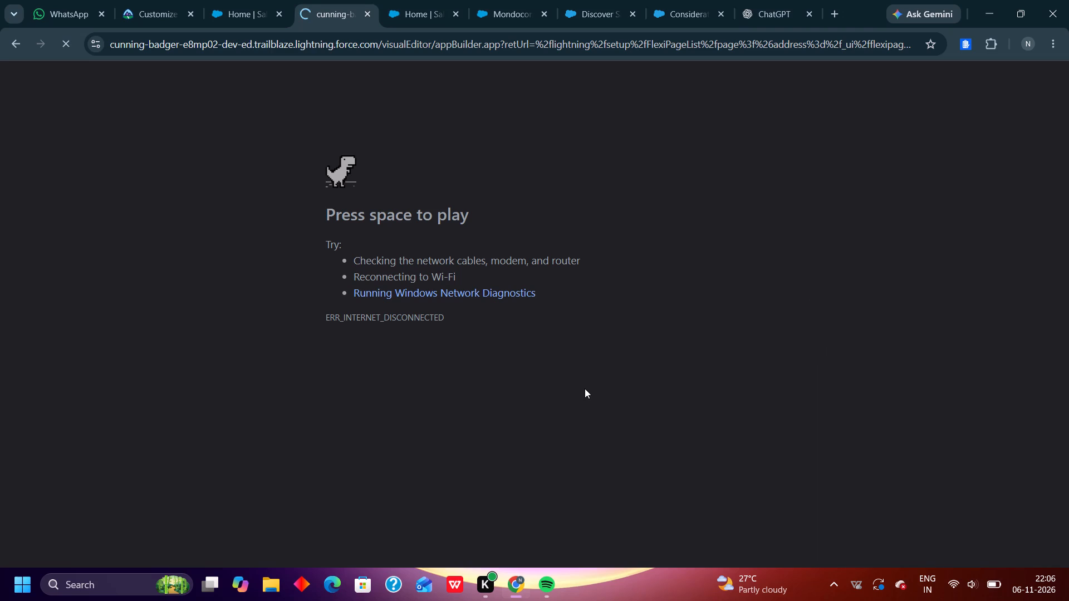
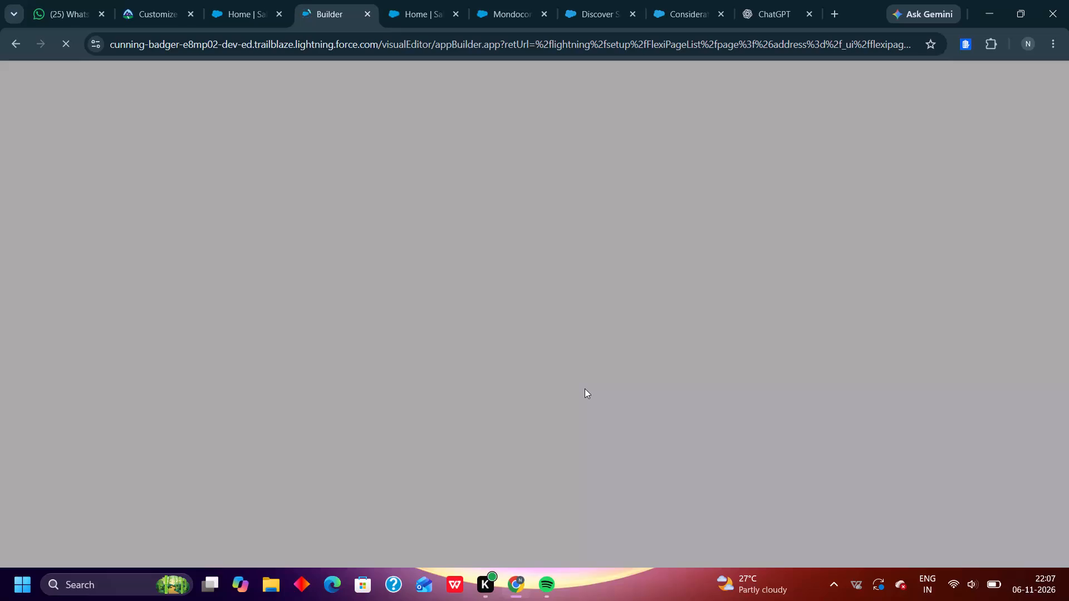
Force a full reload of the blank Builder page, and close its tab.
key(ctrl+shift+r)
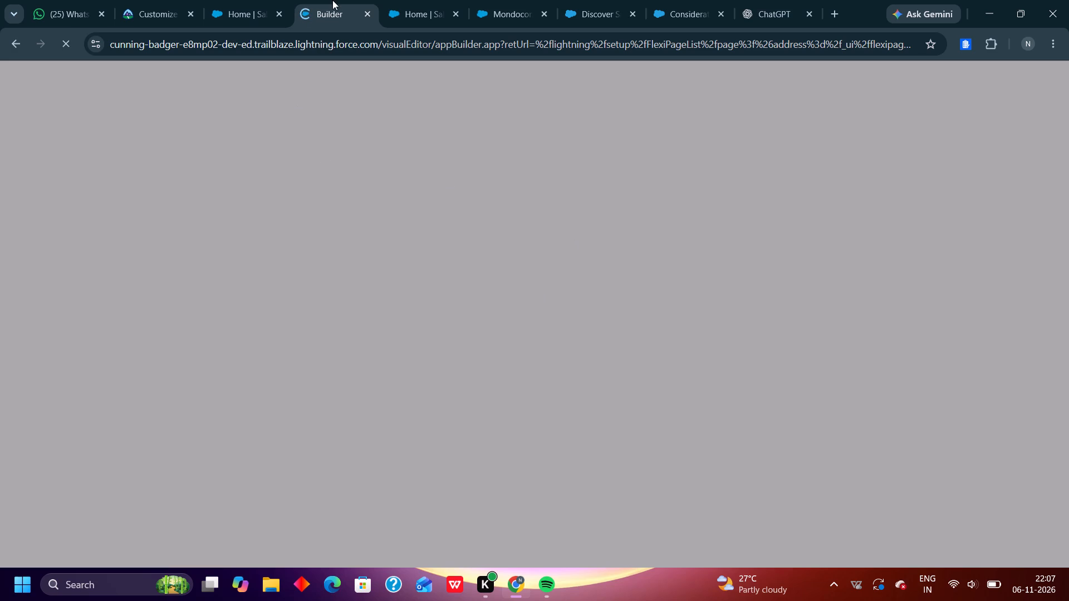
click(366, 16)
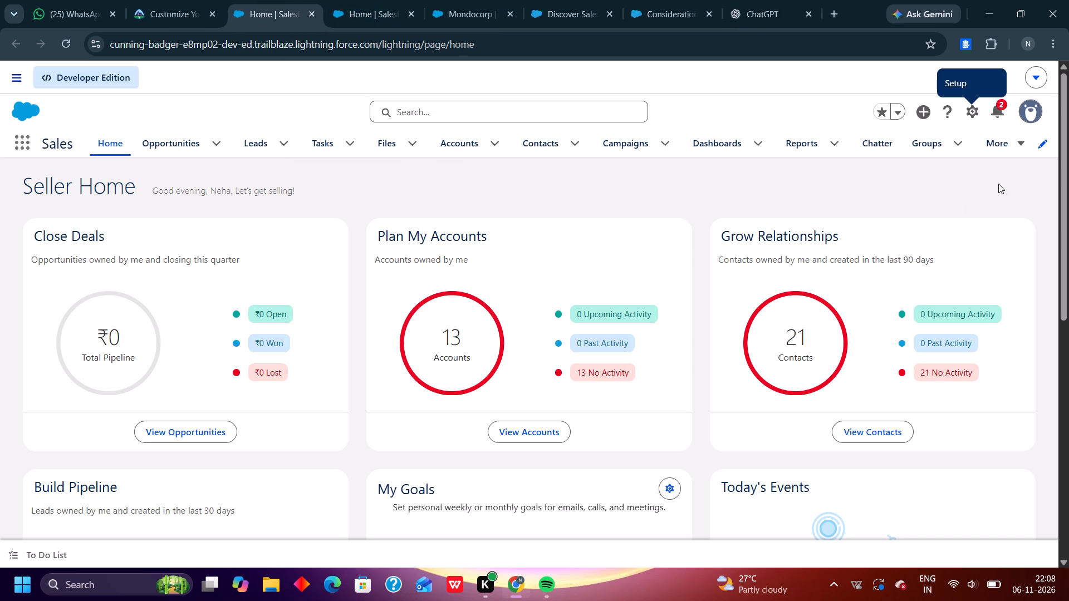
Open the org's Setup from the Sales Home page and find Lightning App Builder by searching for "light".
click(974, 111)
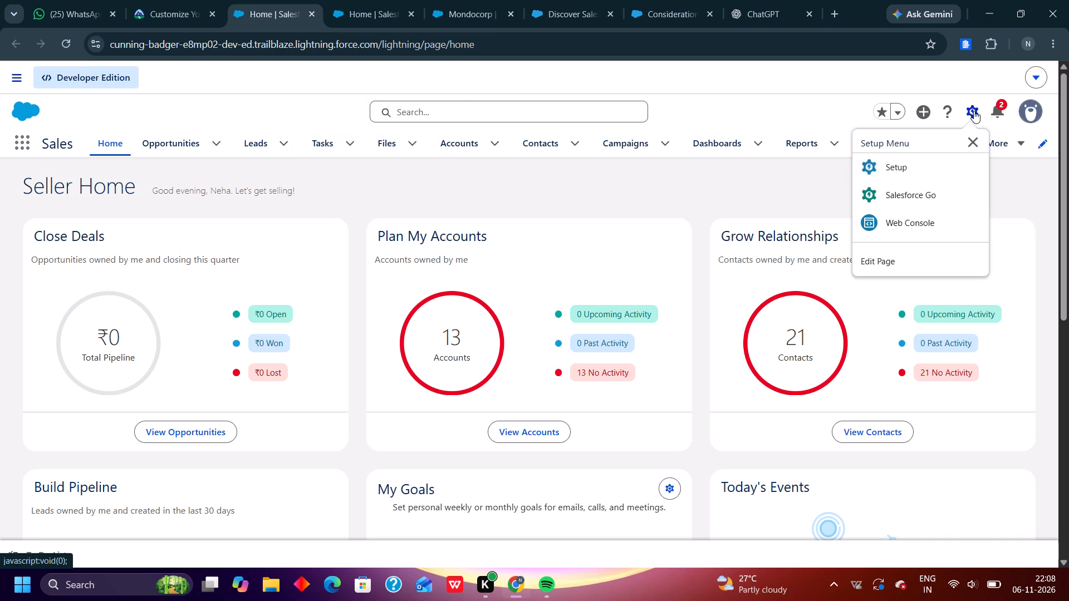
click(929, 169)
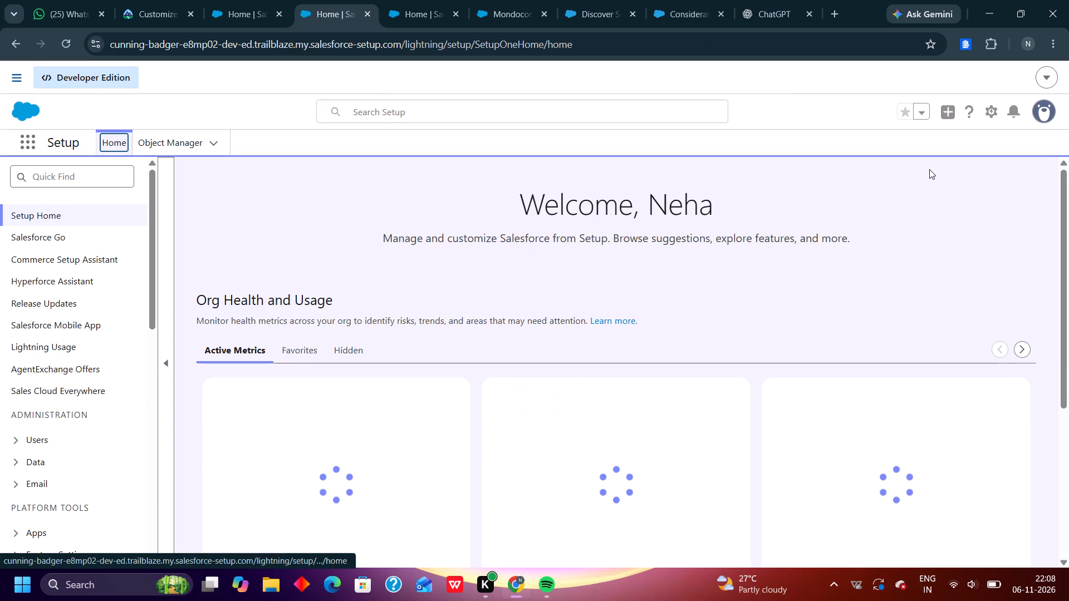
click(90, 174)
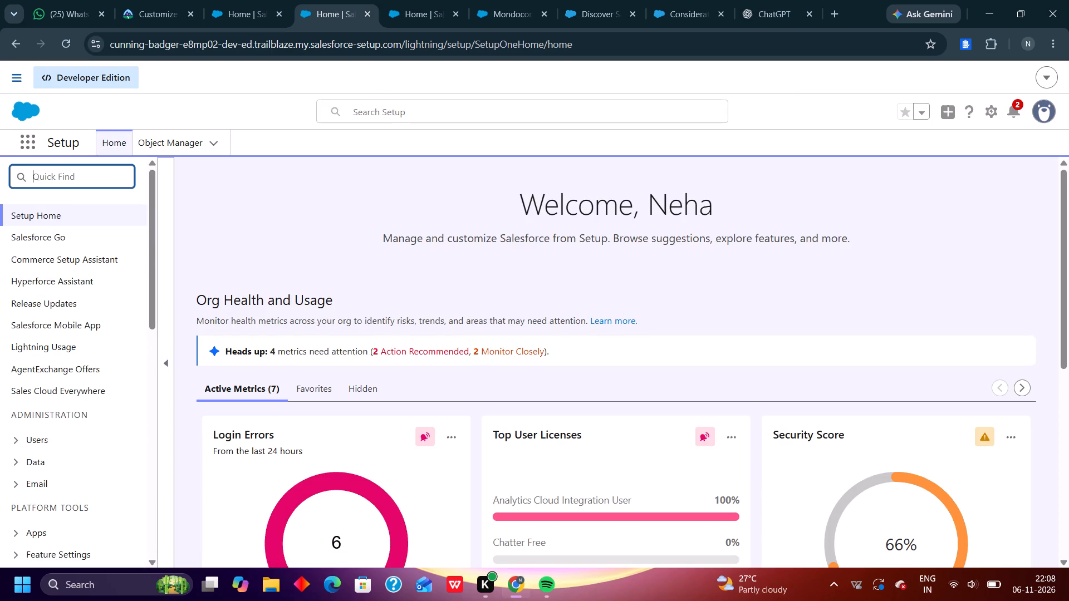
text(light)
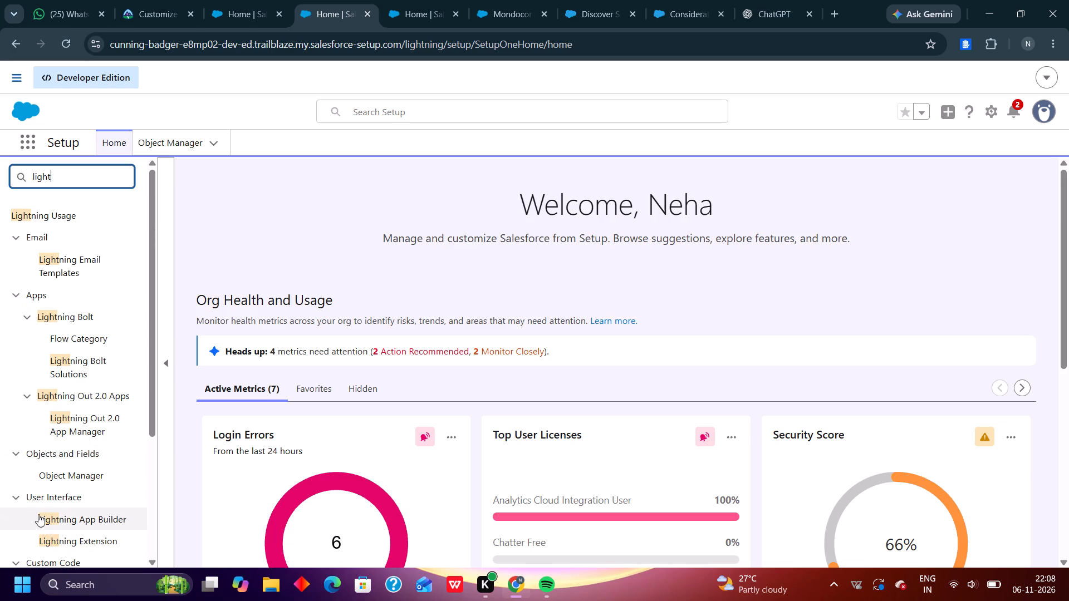
click(57, 516)
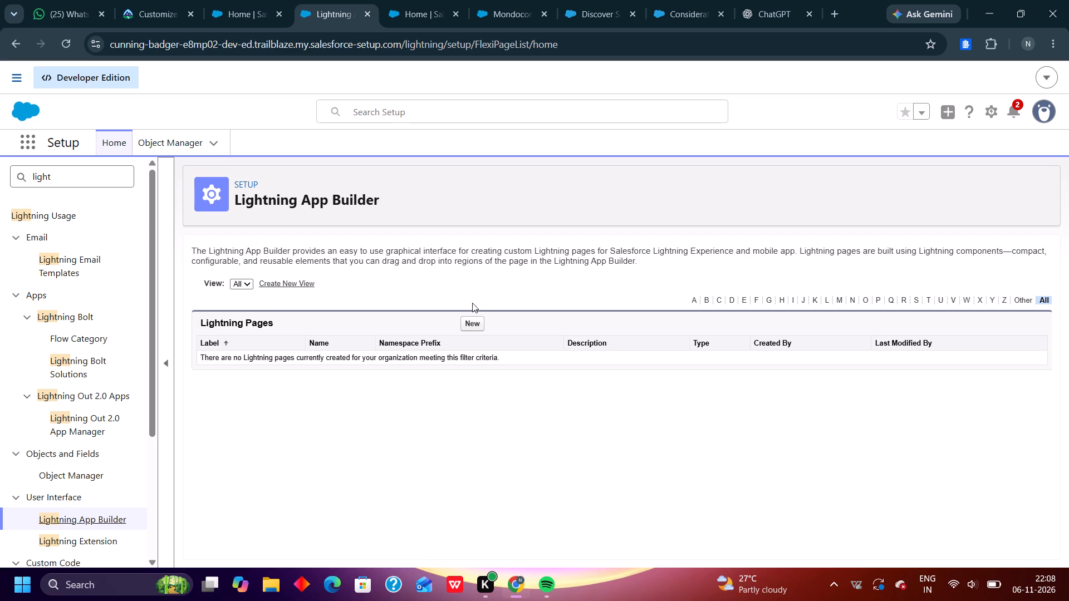
Start creating a new Lightning page from the Lightning Pages list.
click(472, 326)
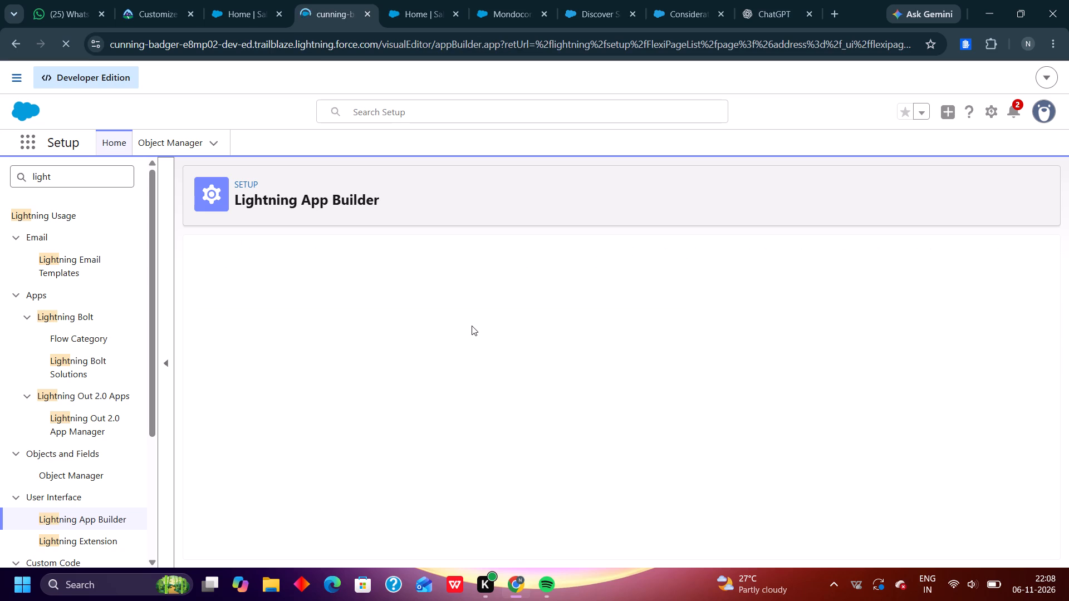
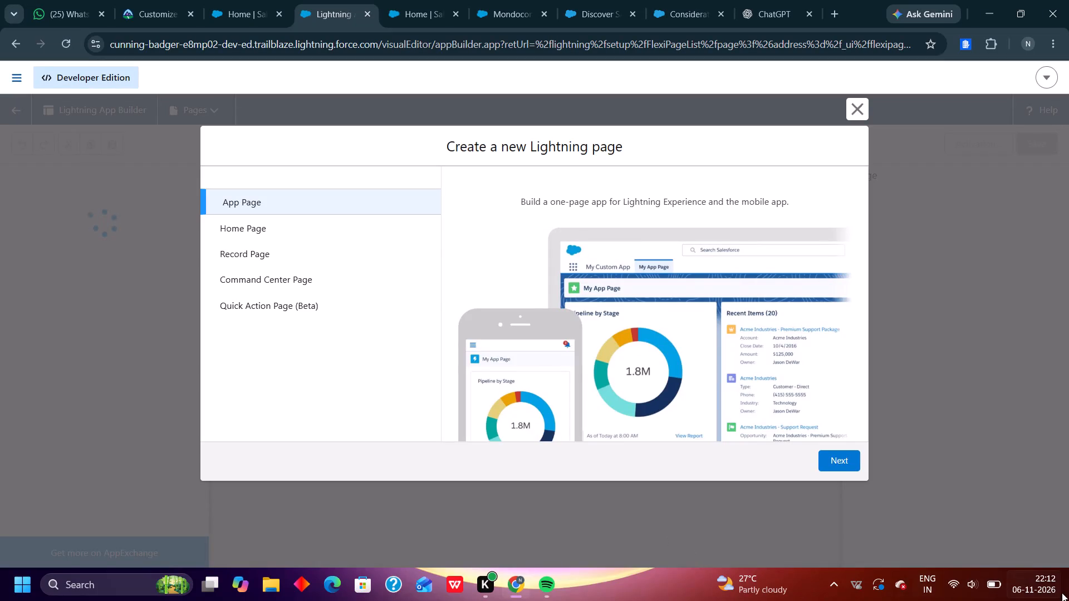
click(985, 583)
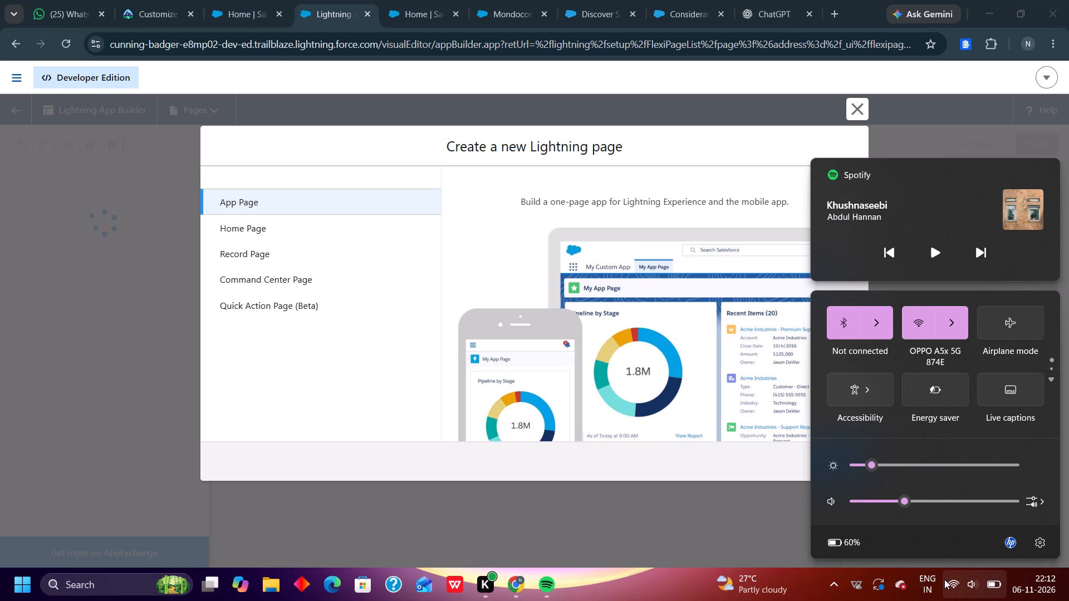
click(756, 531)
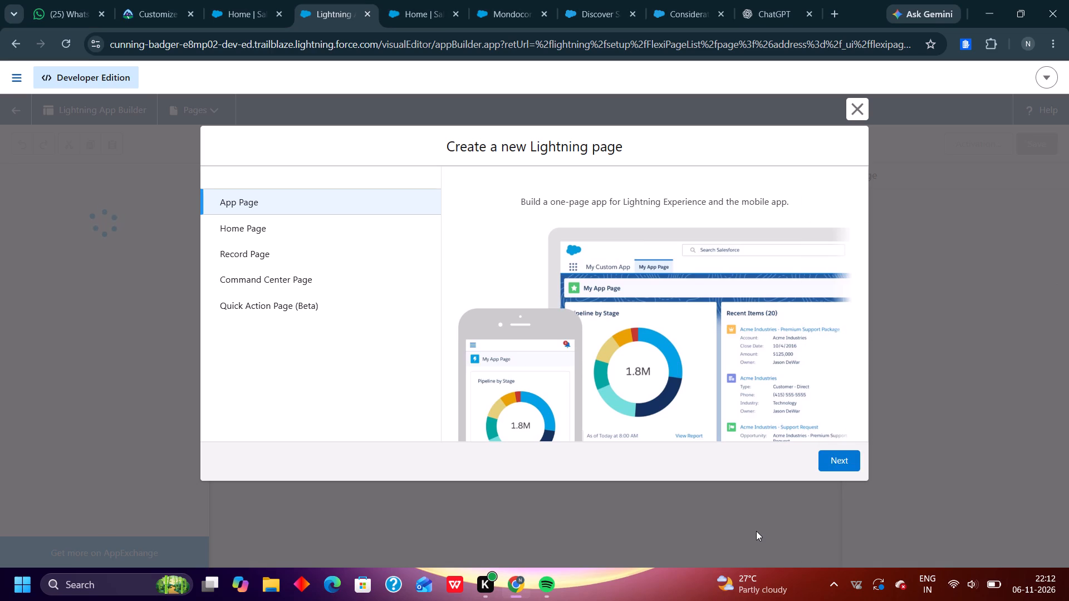
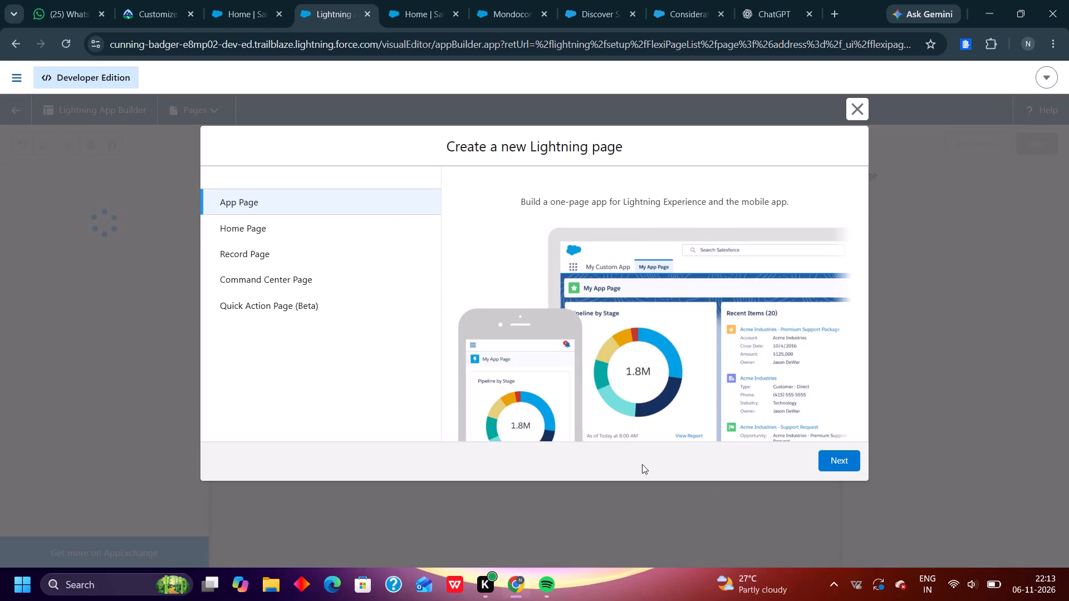
Choose App Page as the new Lightning page's type, label it My App Page, and proceed to the template choice.
click(386, 199)
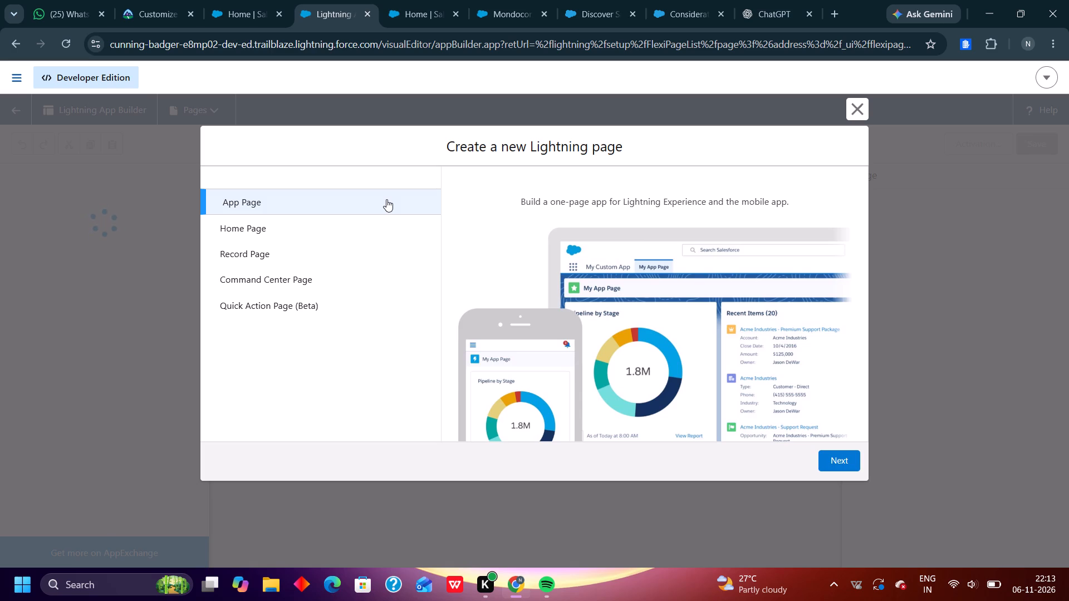
click(833, 457)
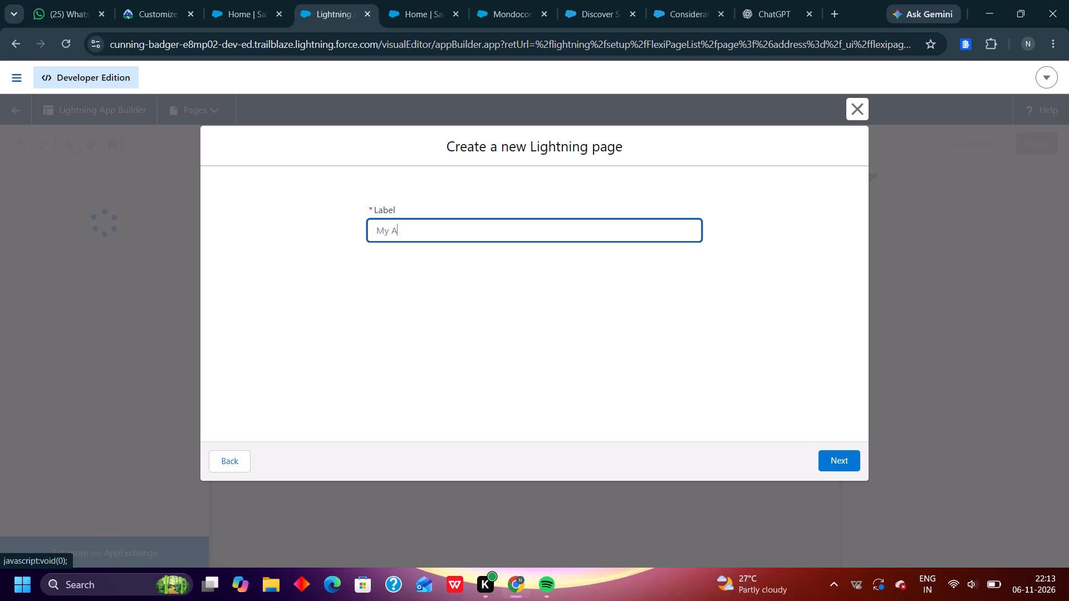
text(pp)
key(space)
text(age)
click(845, 460)
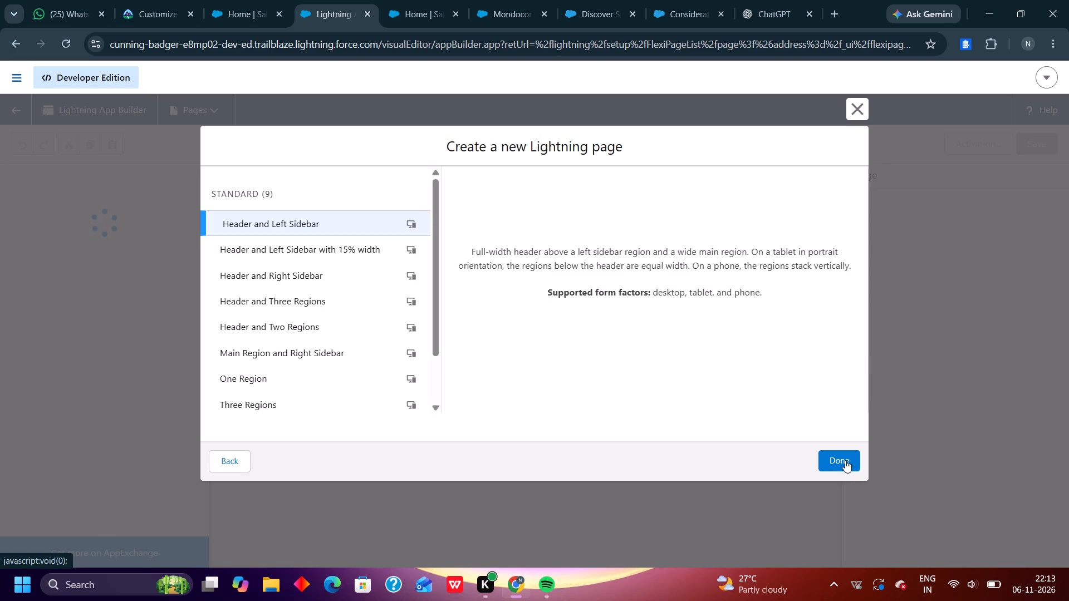
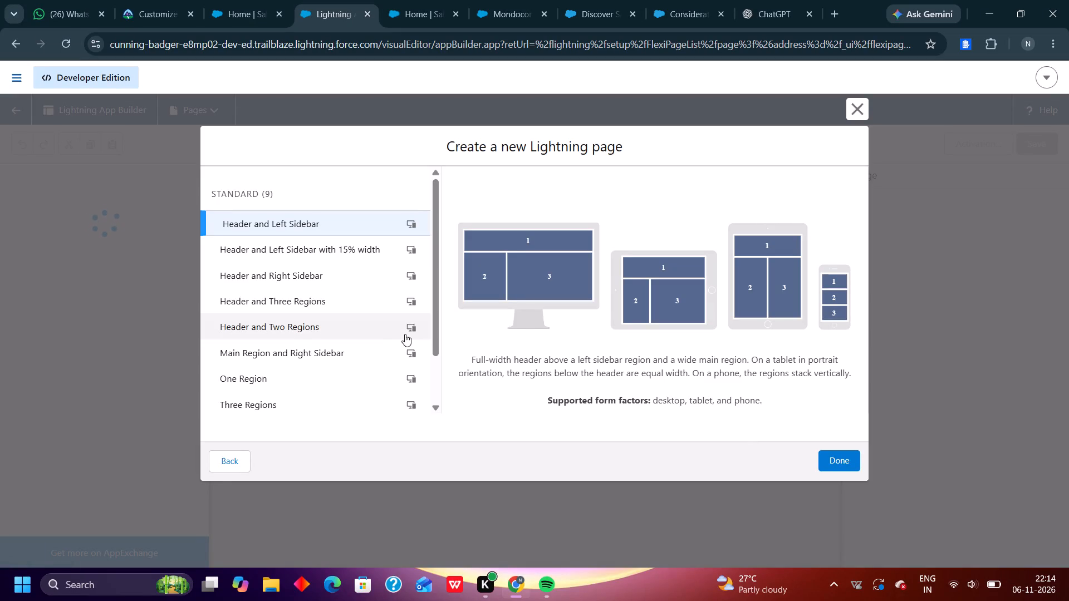
Choose the Header and Two Regions template for the new Lightning page.
click(279, 324)
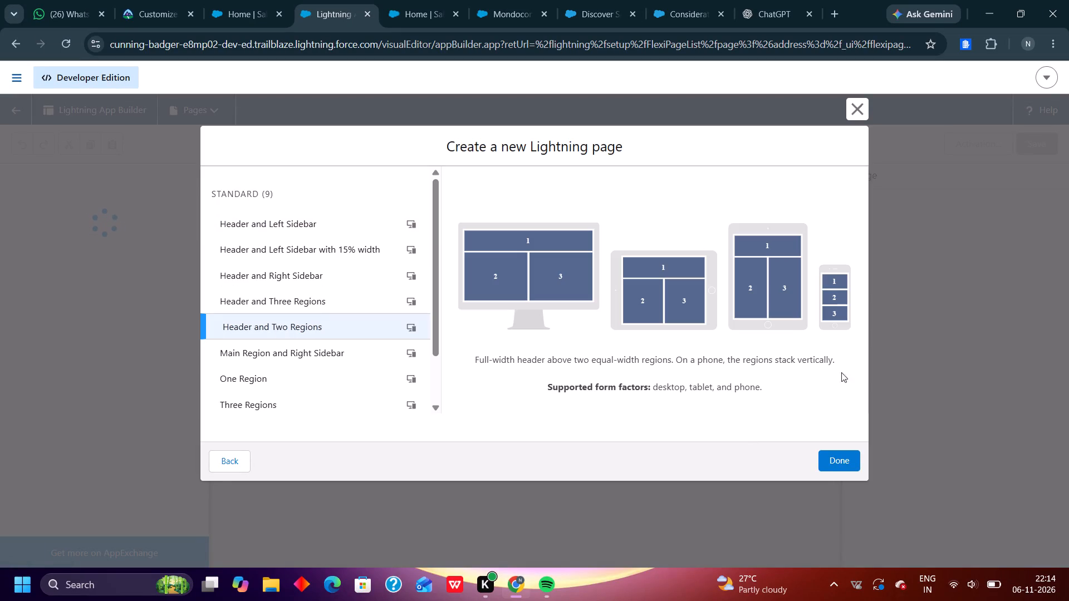
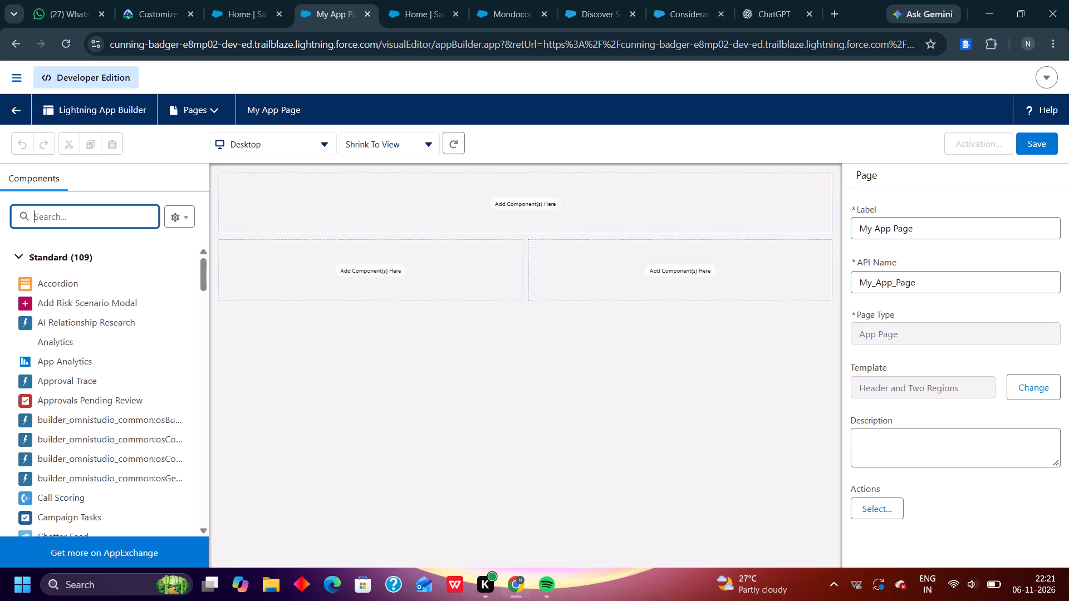
Find the Rich Text component by searching for Rich and add it to the page's header region.
key(r)
text(ic)
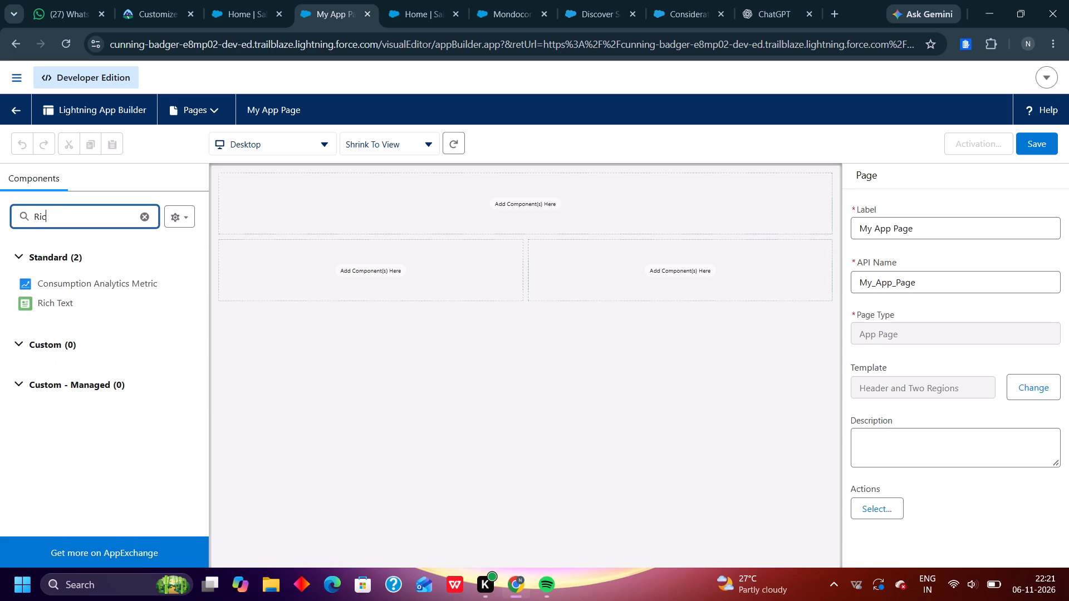
key(h)
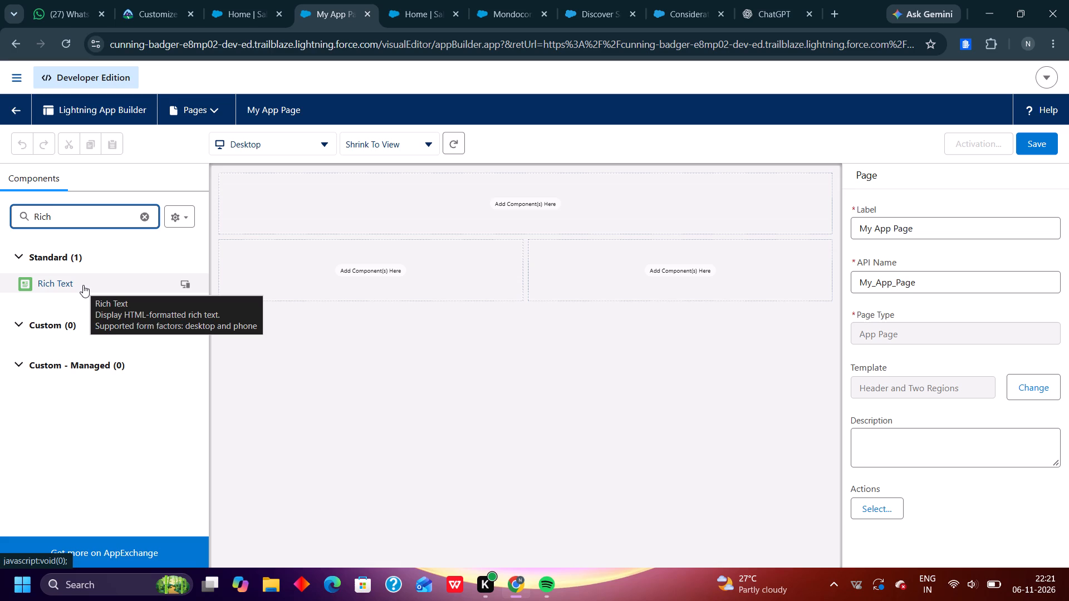
drag(83, 285, 308, 206)
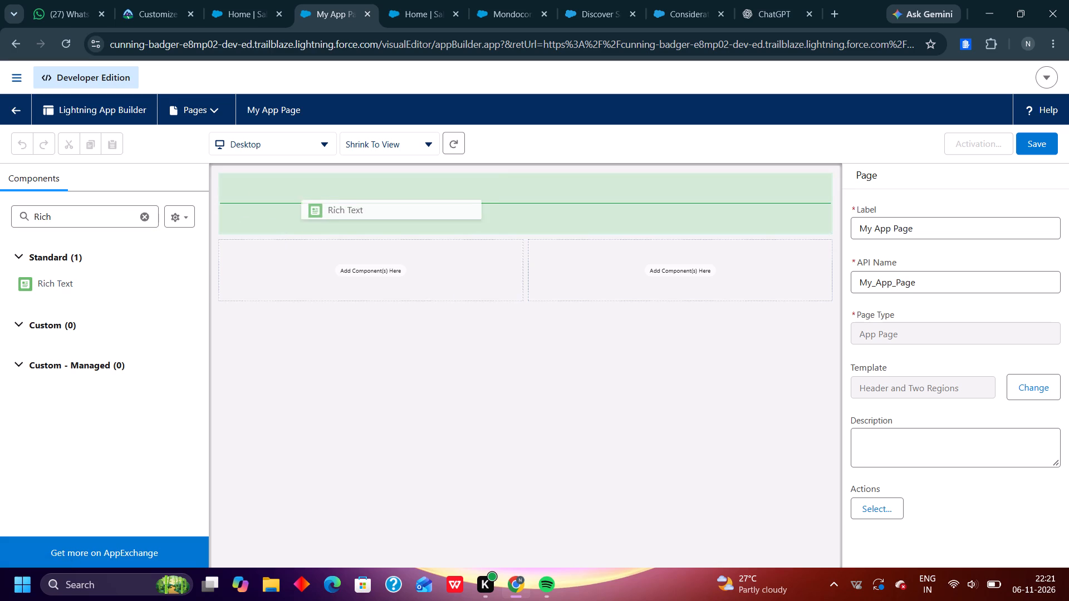
drag(308, 206, 319, 198)
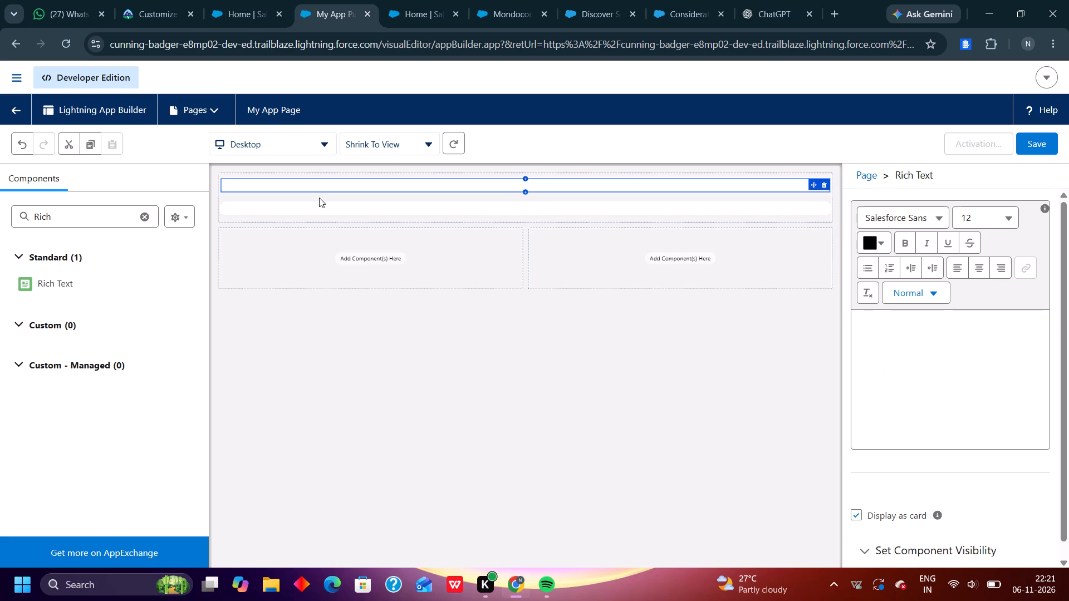
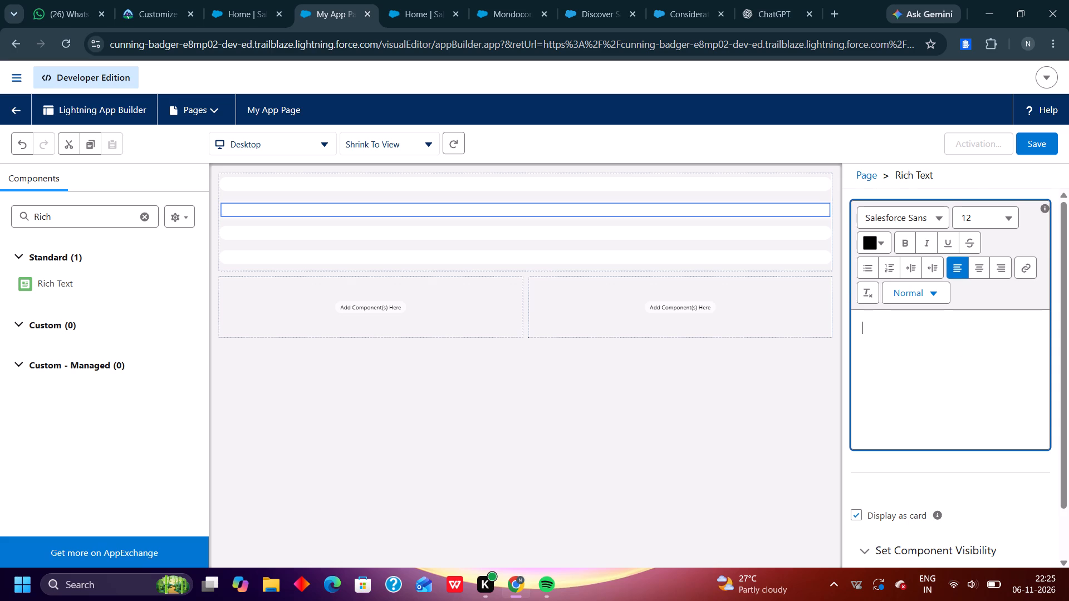
Enter "Welcome to My App Page" as the text of the Rich Text component in the header region.
text(elcome)
key(space)
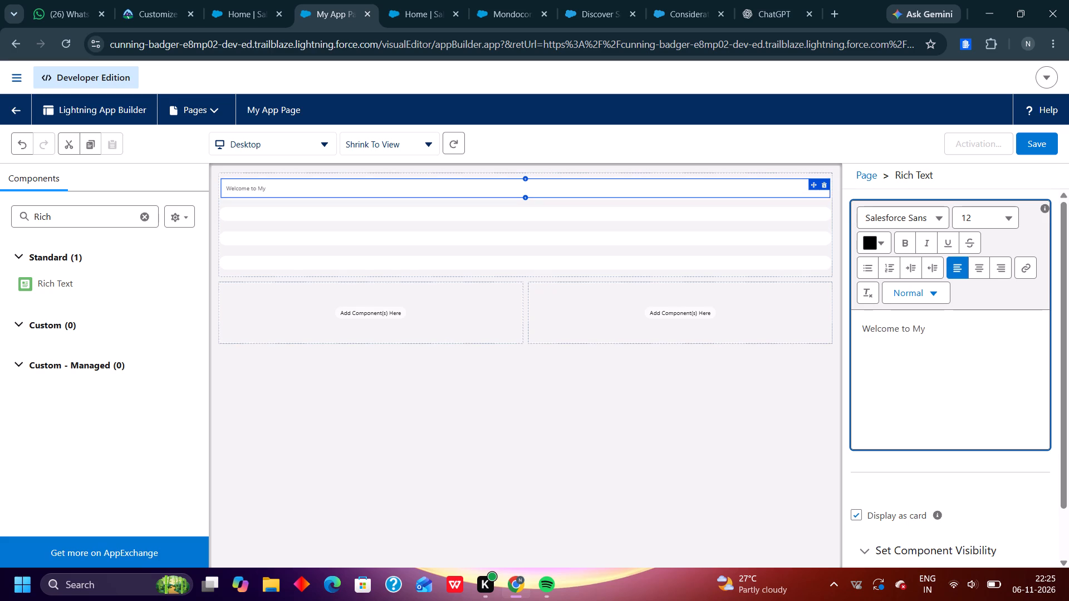
key(a)
text(PA)
text(age)
key(space)
Make the whole "Welcome to My App Page" text bold in the Rich Text component.
click(928, 295)
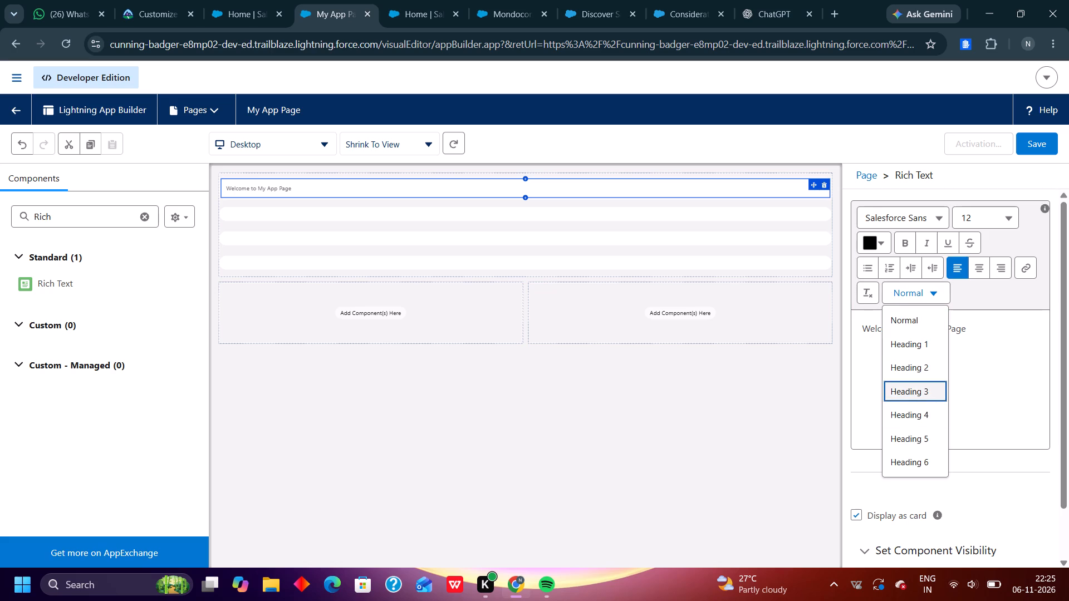
click(1029, 379)
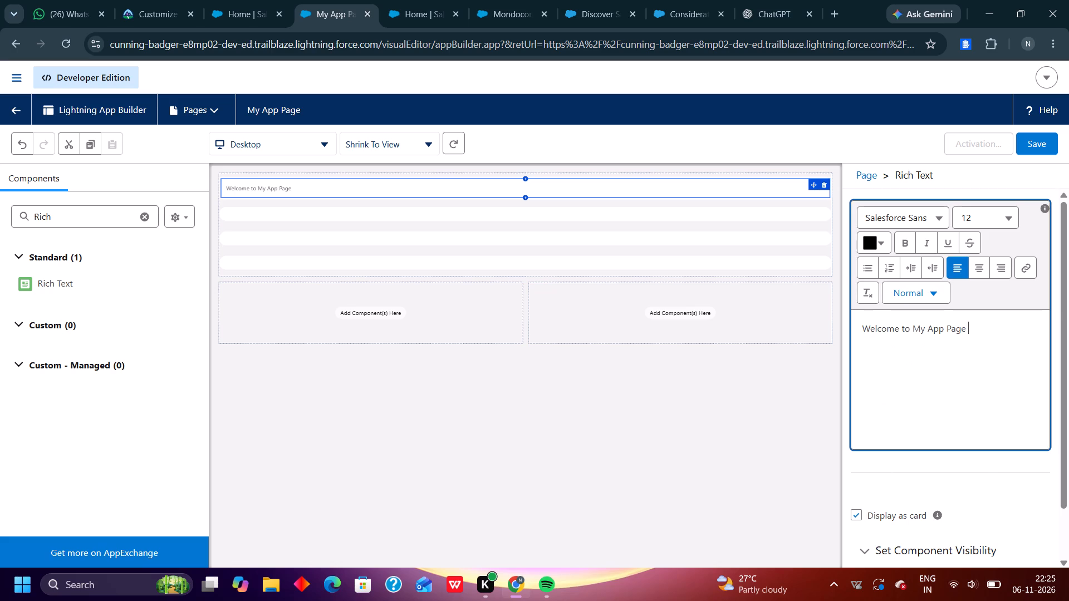
drag(861, 327, 1047, 306)
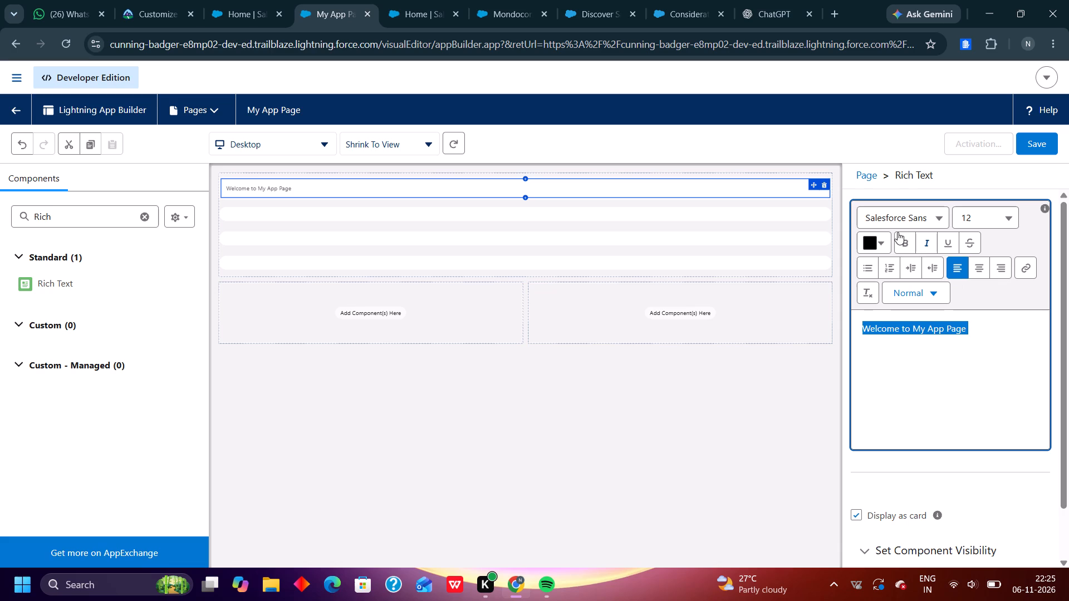
click(910, 245)
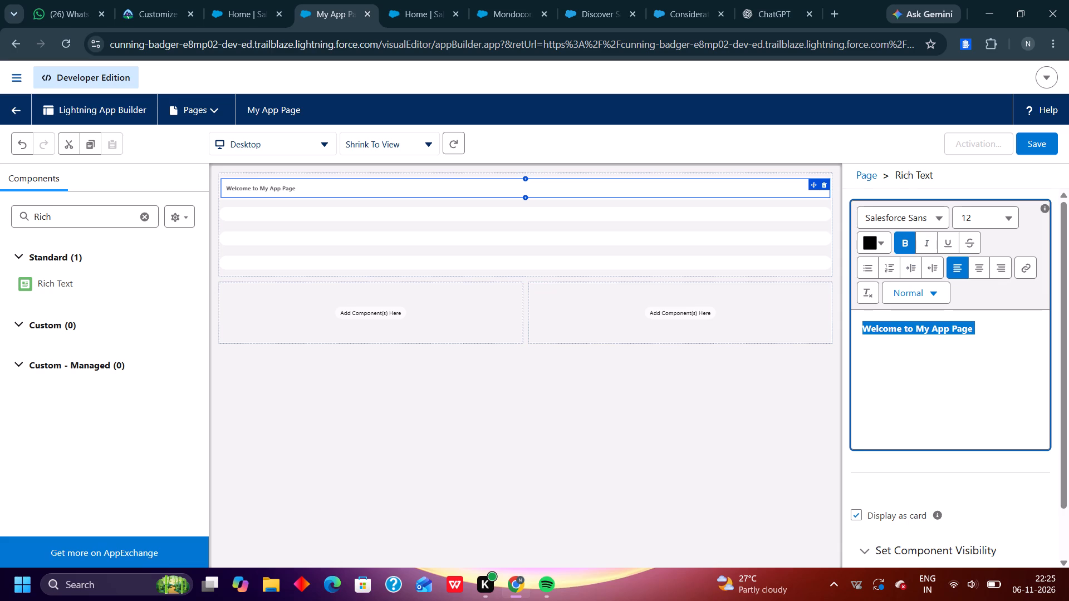
click(941, 405)
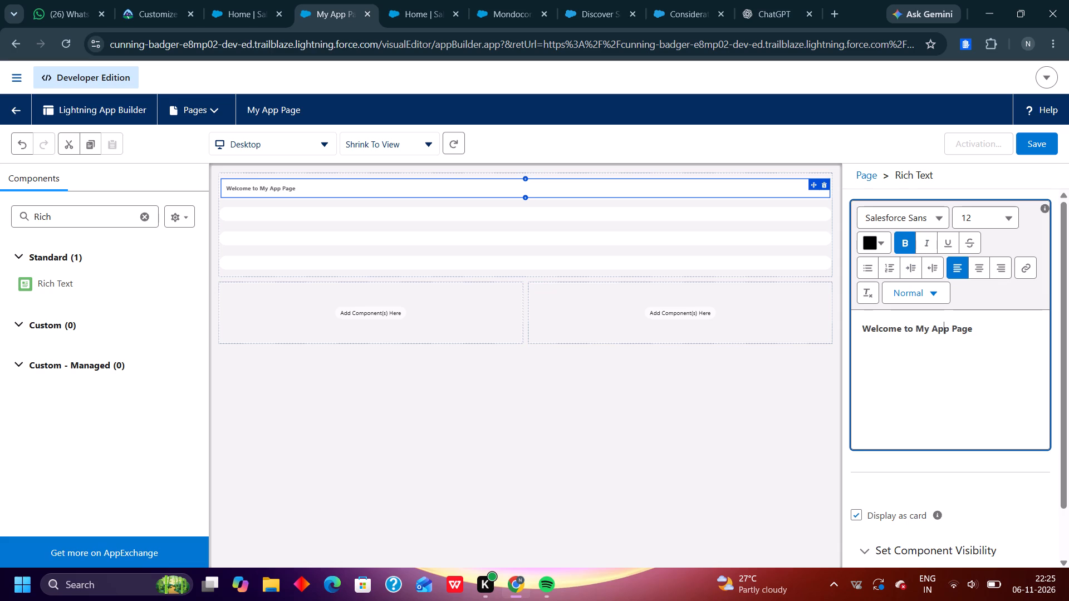
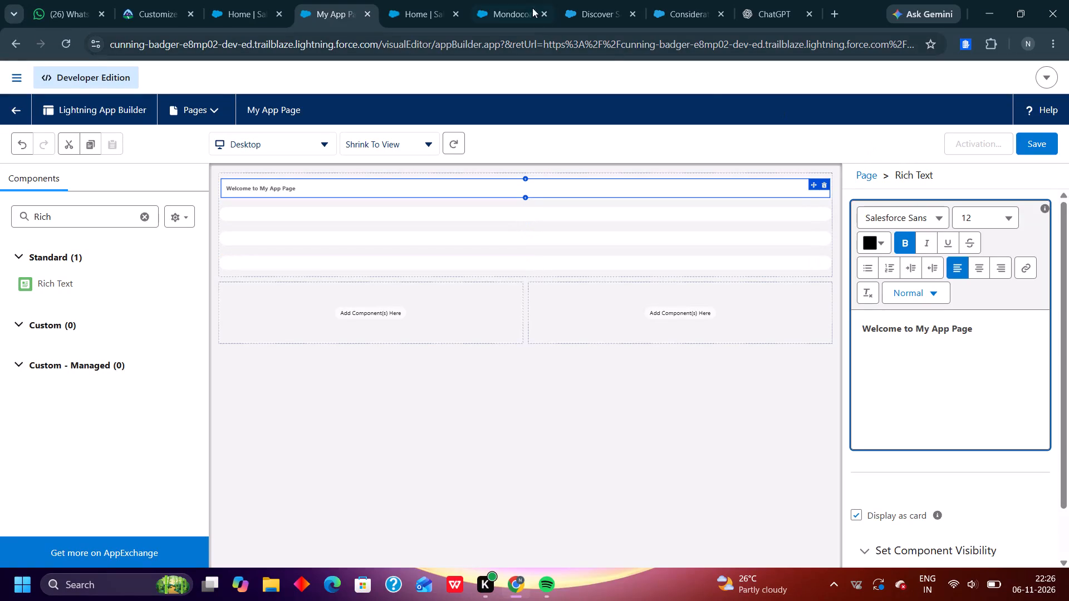
Find the open Trailhead unit on building a custom home page and examine its hands-on challenge instructions.
click(411, 8)
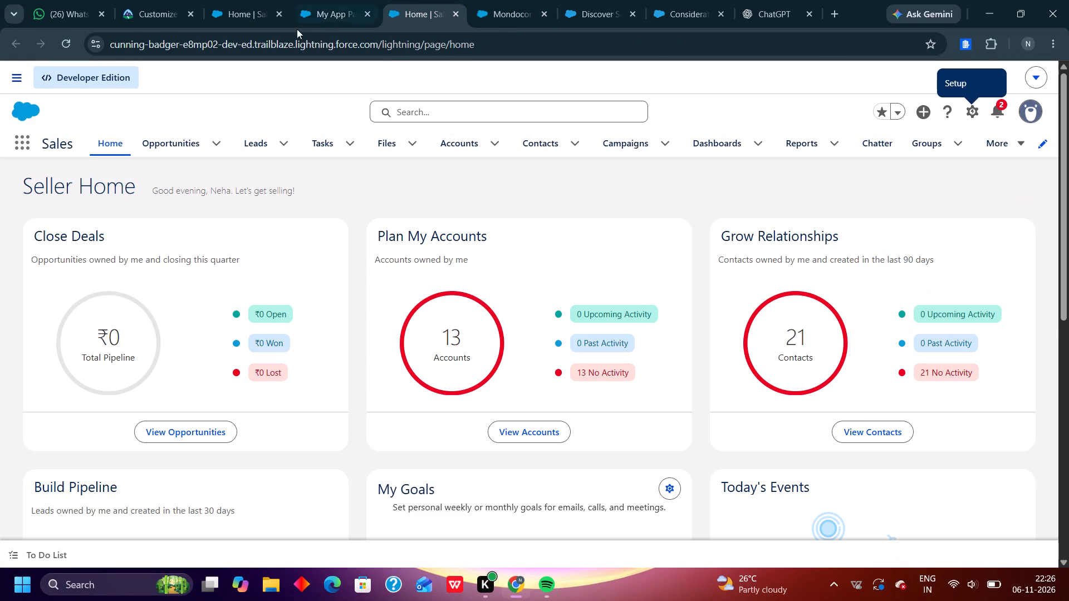
click(246, 14)
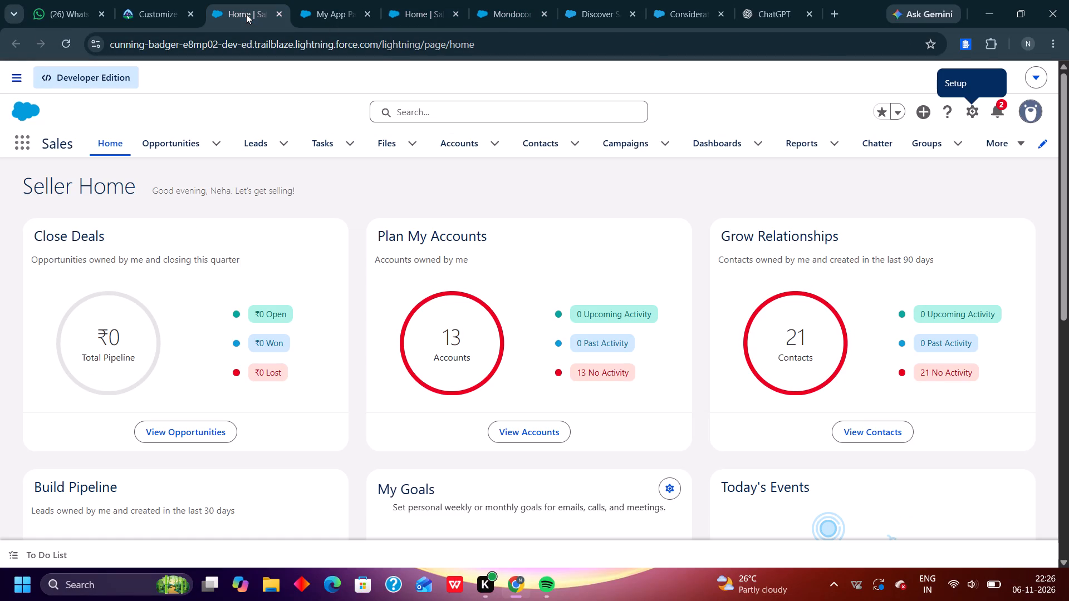
click(698, 15)
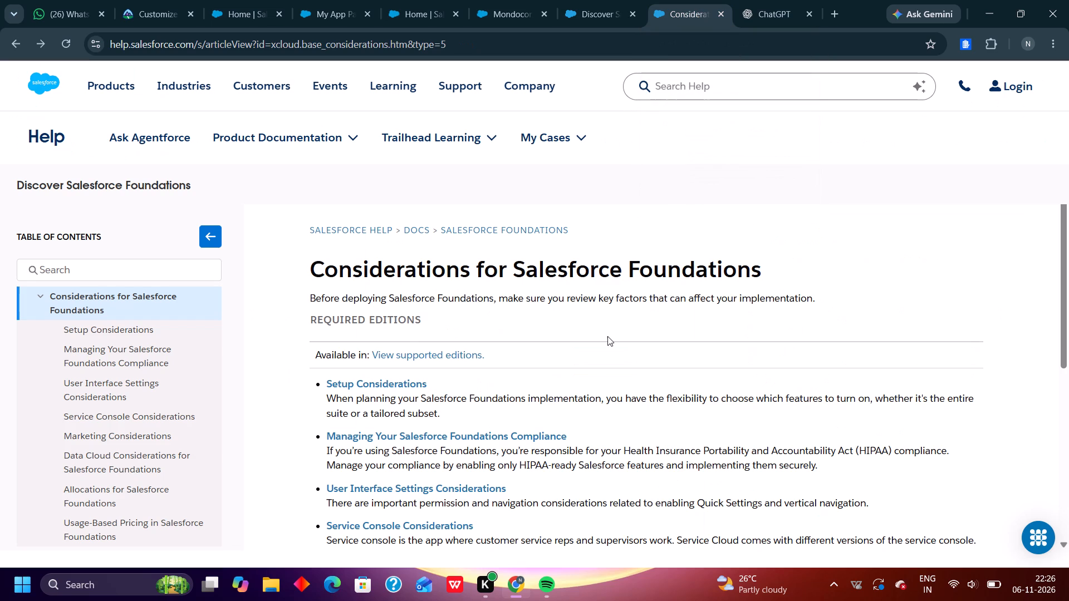
scroll(607, 336, down, 19)
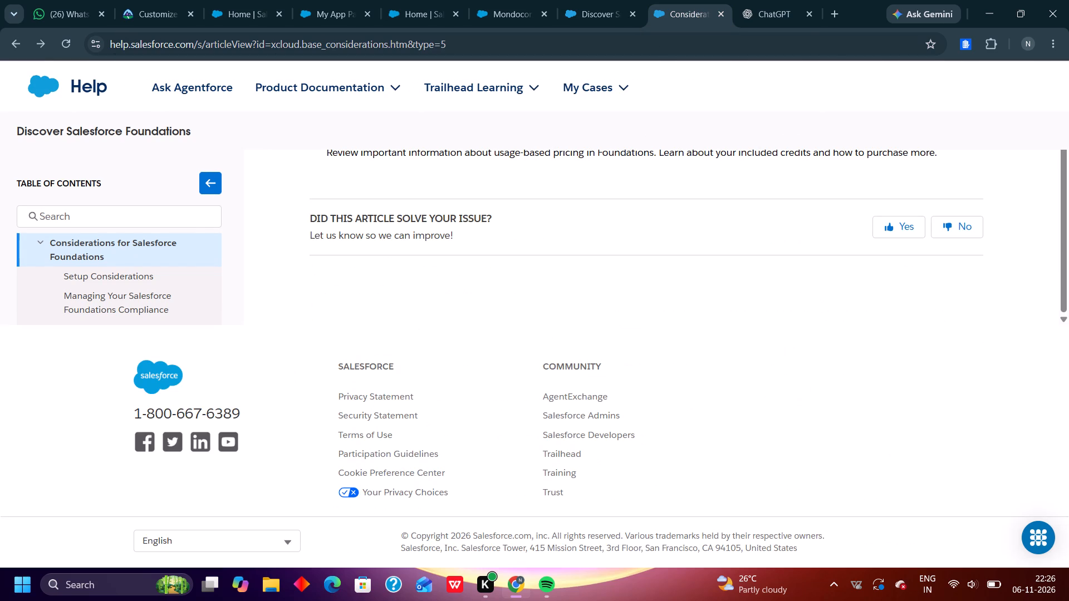
click(134, 19)
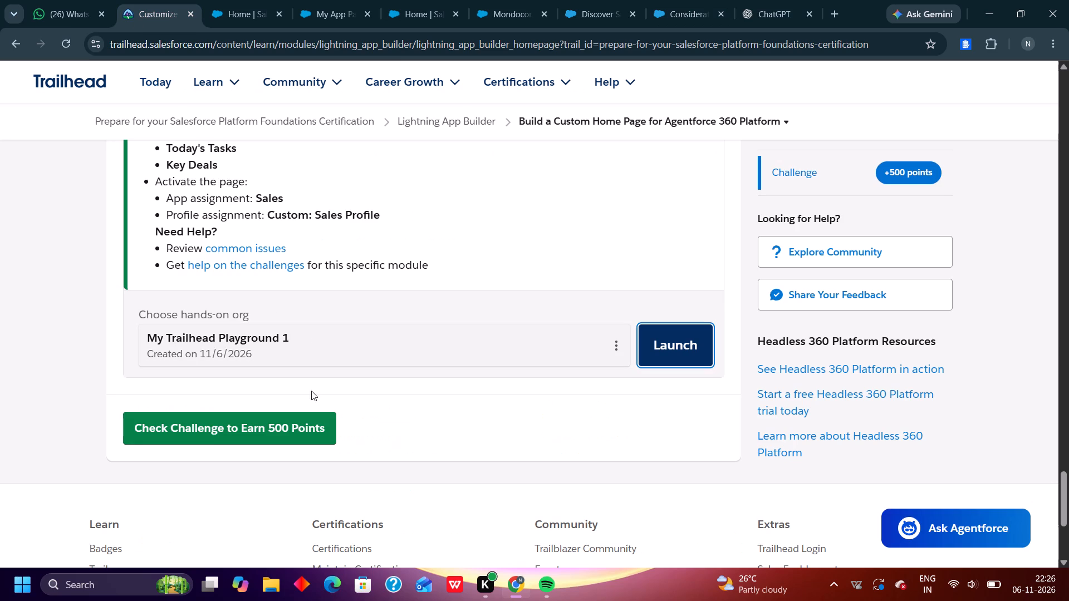
scroll(314, 398, up, 6)
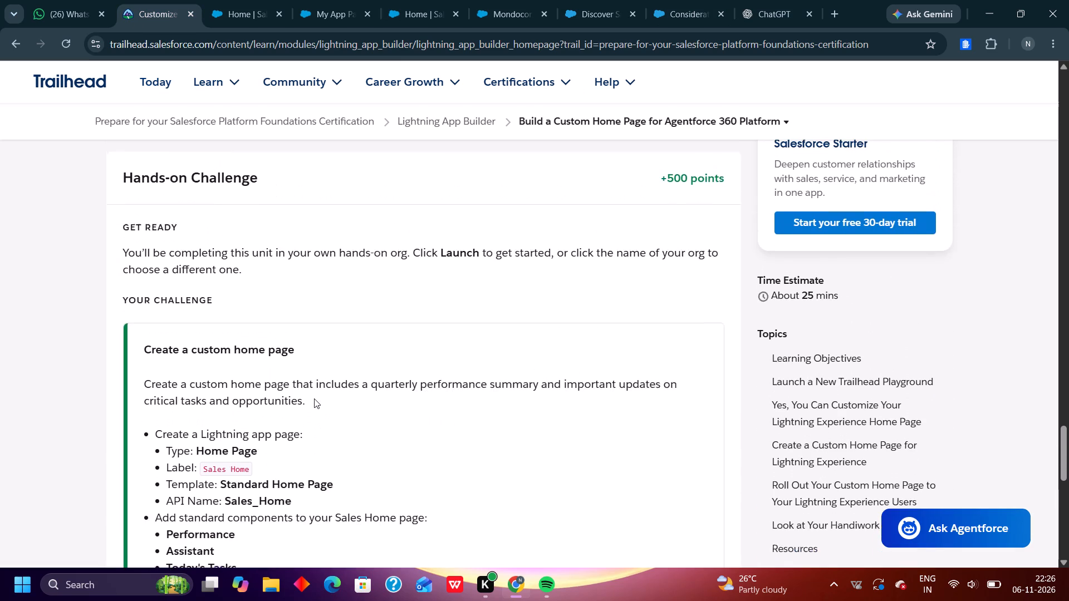
Review the hands-on challenge's requirements for the custom home page, from the page settings to the standard components and activation assignments.
scroll(314, 398, up, 1)
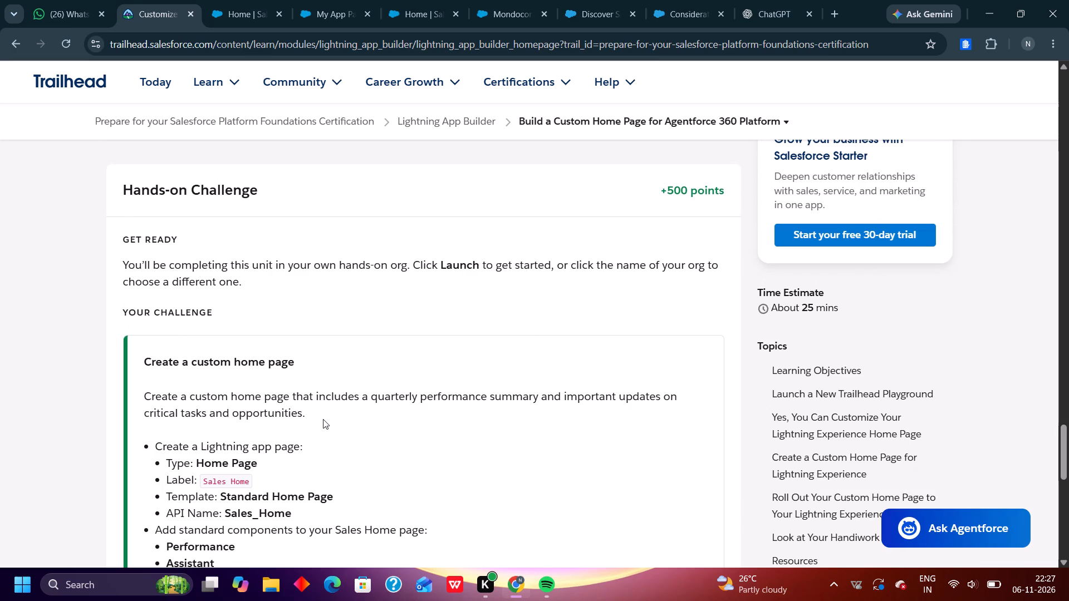
scroll(323, 419, down, 4)
scroll(323, 419, up, 1)
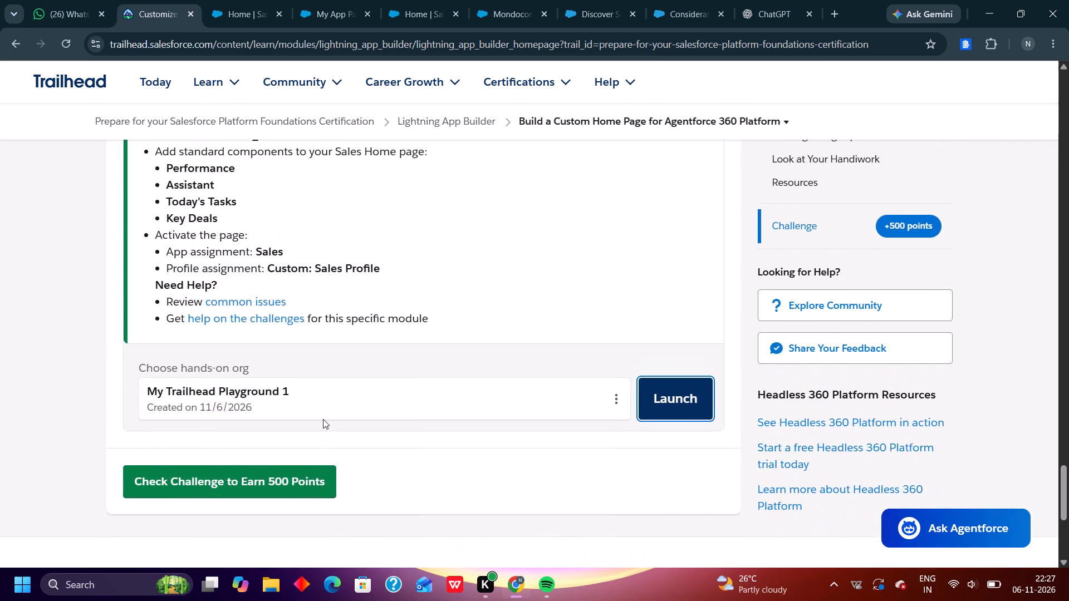
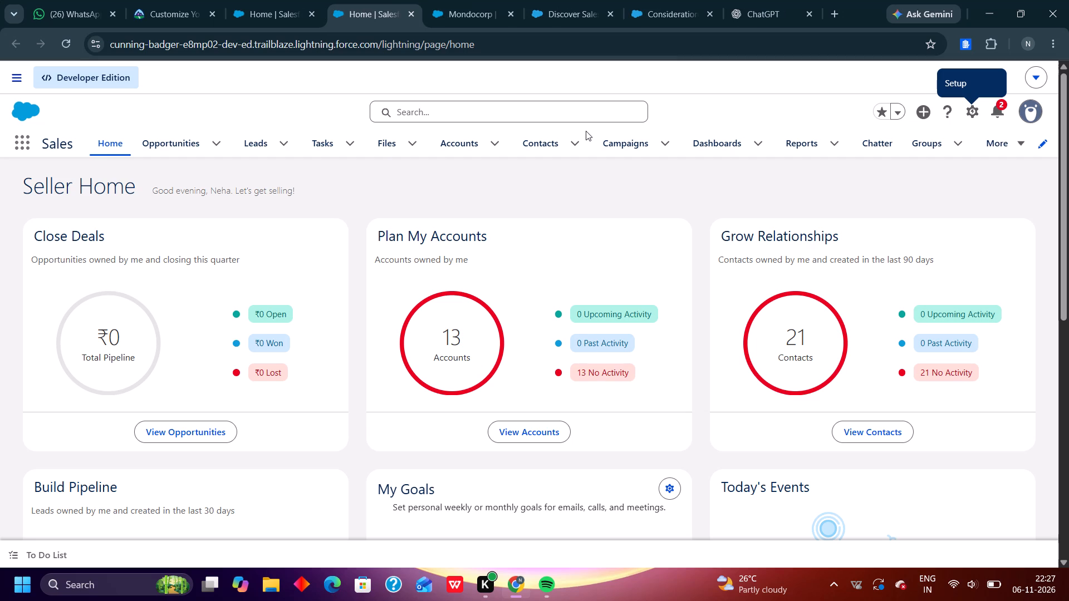
Go to Setup and open Lightning App Builder, searching the setup items for "ligh".
scroll(424, 352, right, 1)
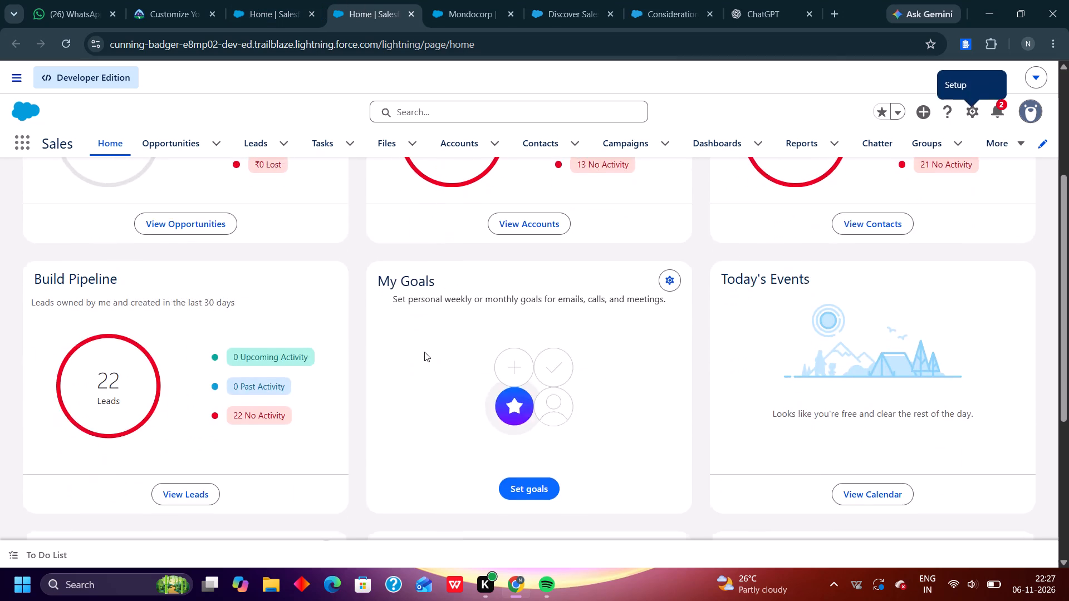
scroll(424, 352, right, 1)
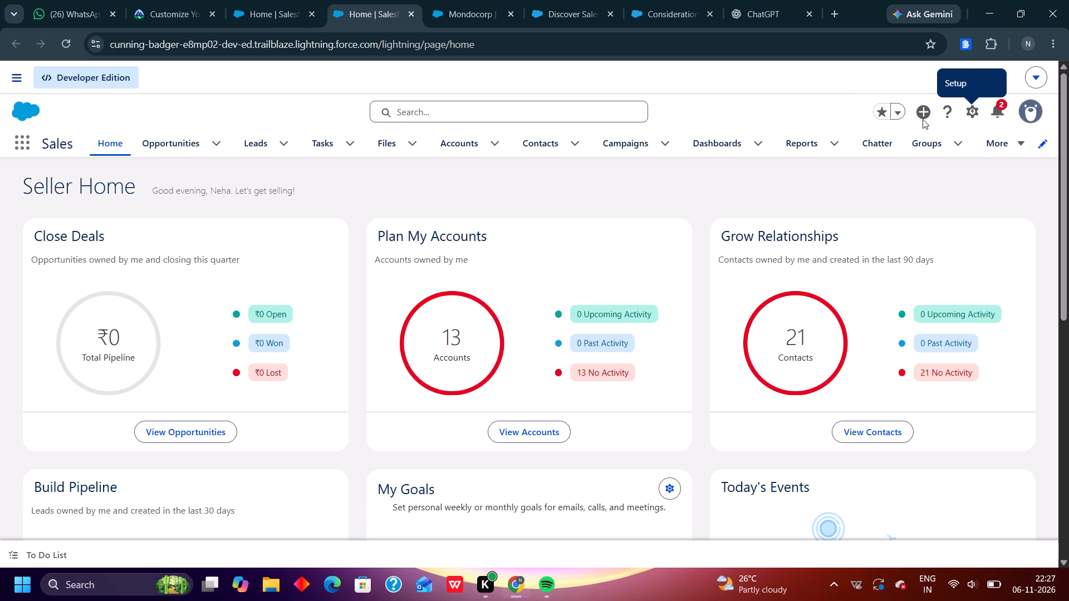
click(970, 116)
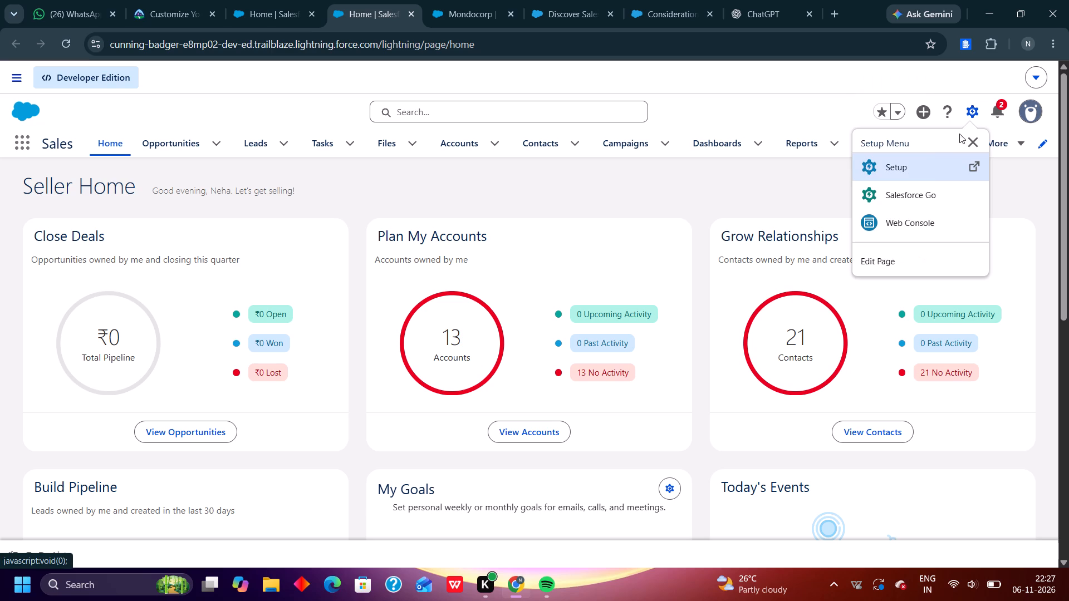
click(929, 174)
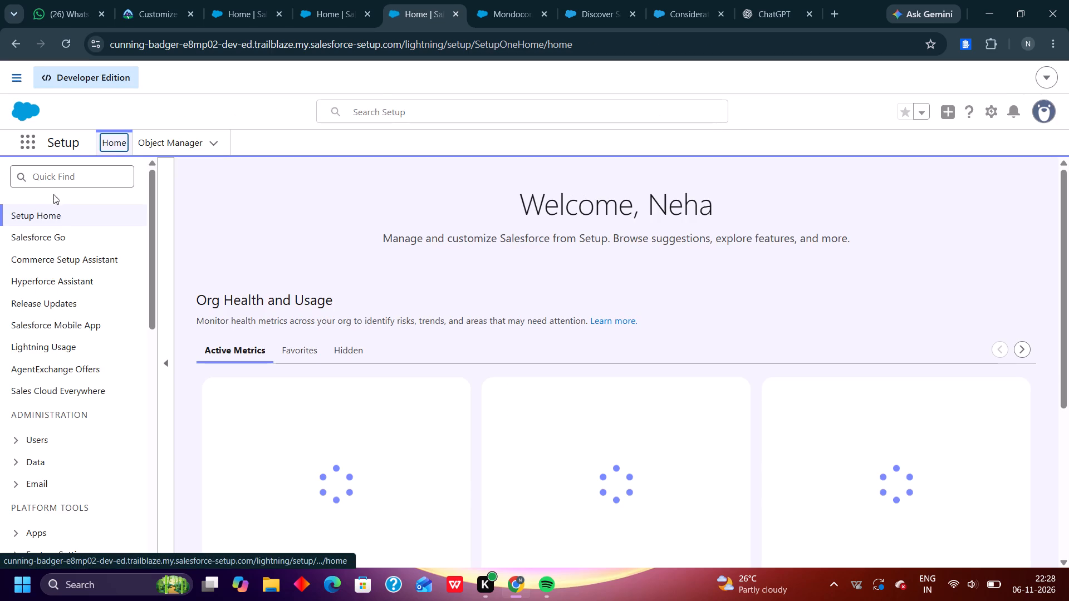
click(72, 174)
text(ligh)
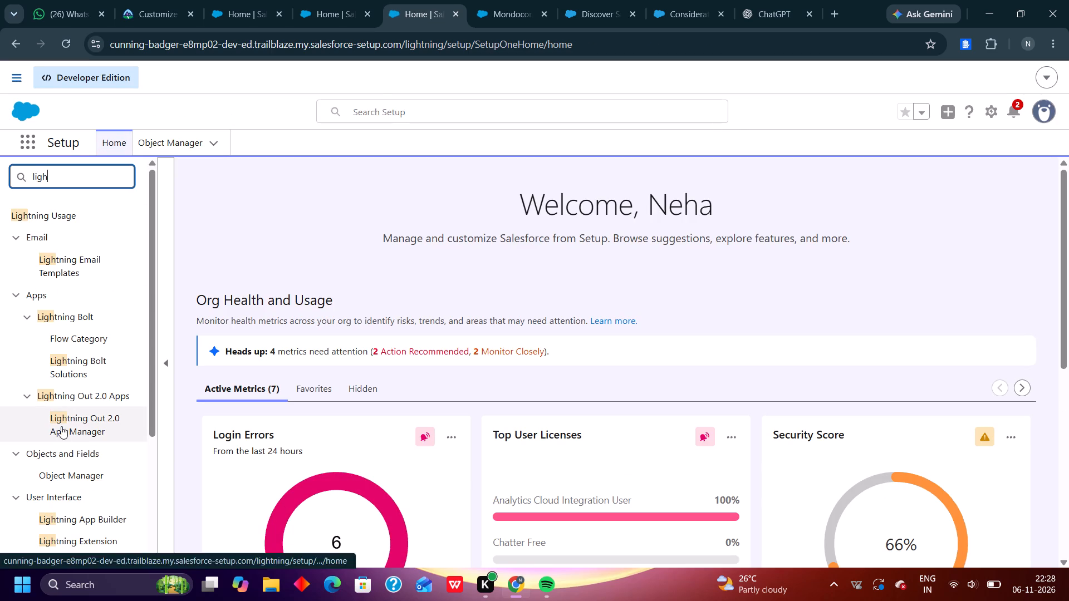
click(73, 528)
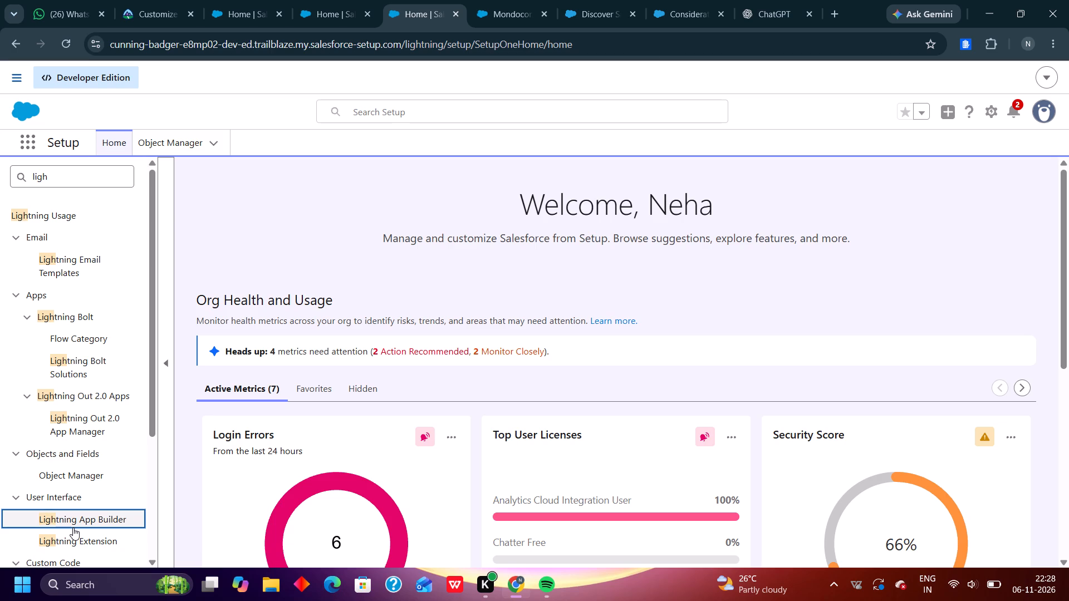
click(82, 518)
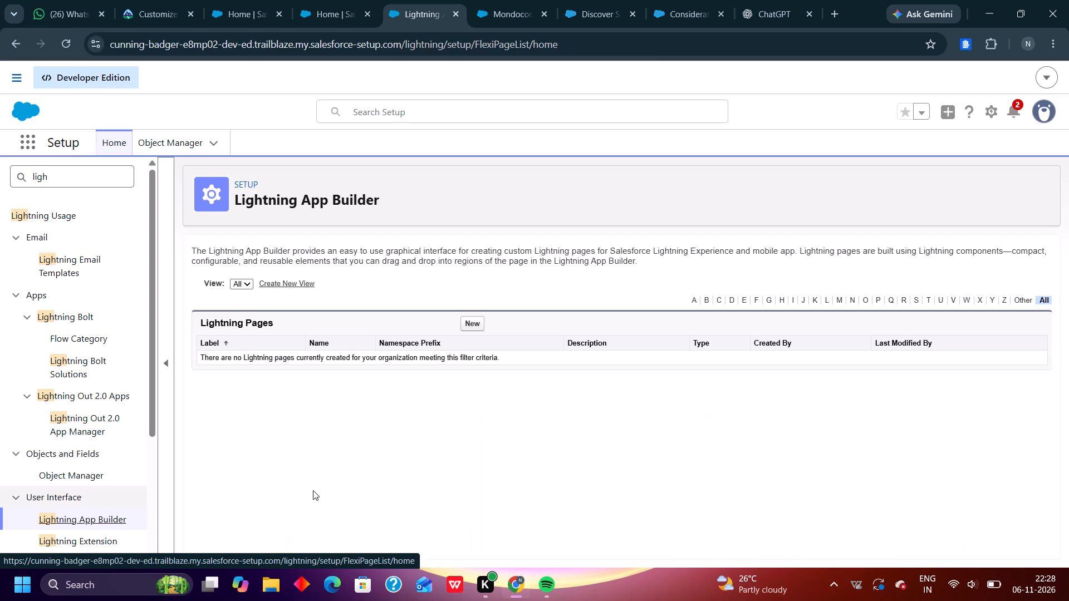
Start a new Lightning page of type Home Page with the label Sales Home.
click(473, 320)
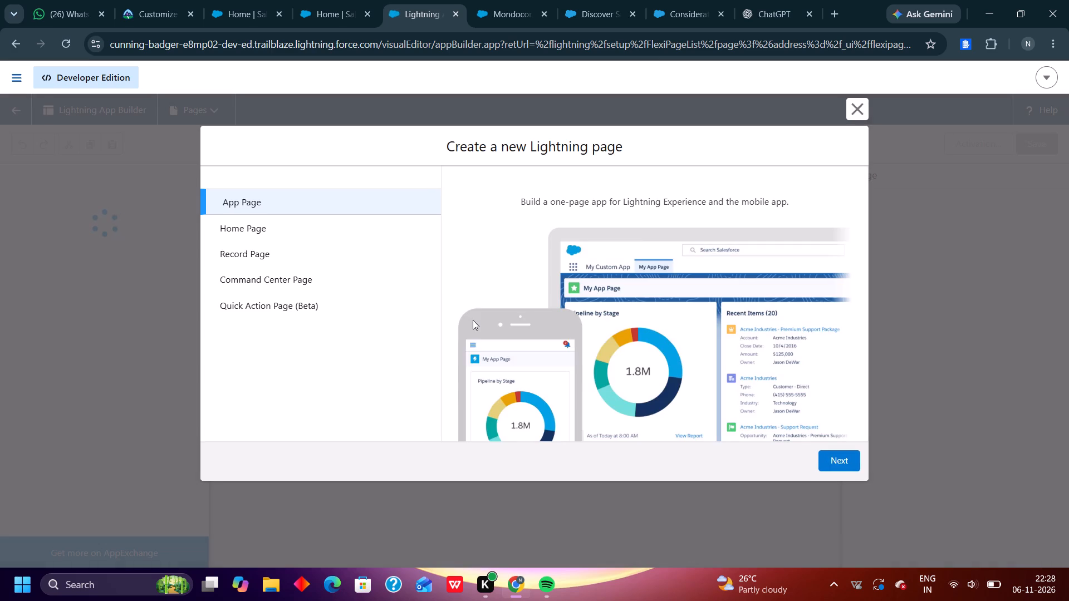
click(322, 224)
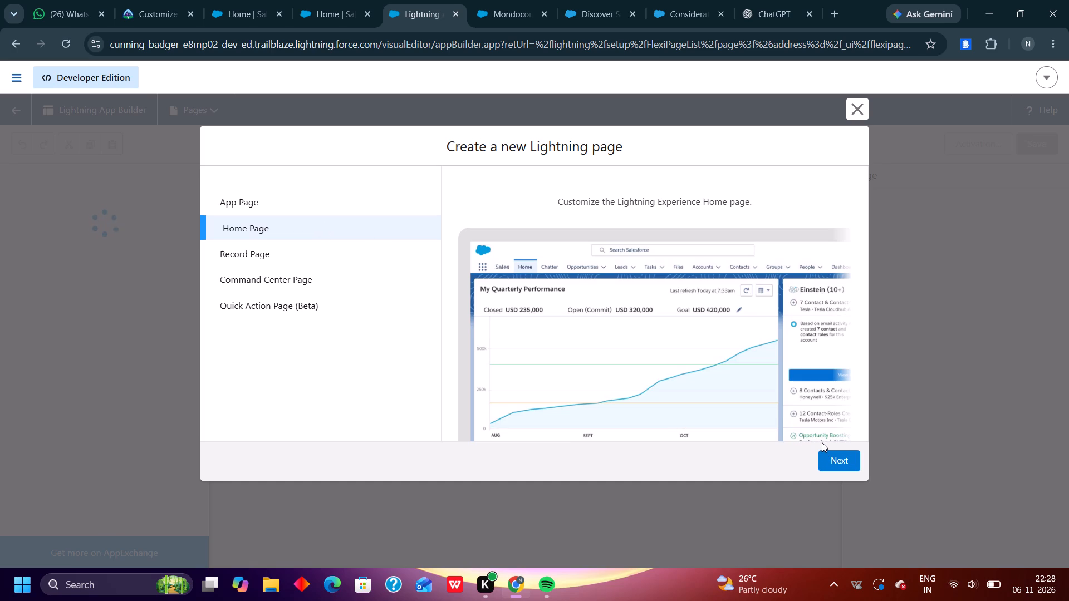
click(829, 455)
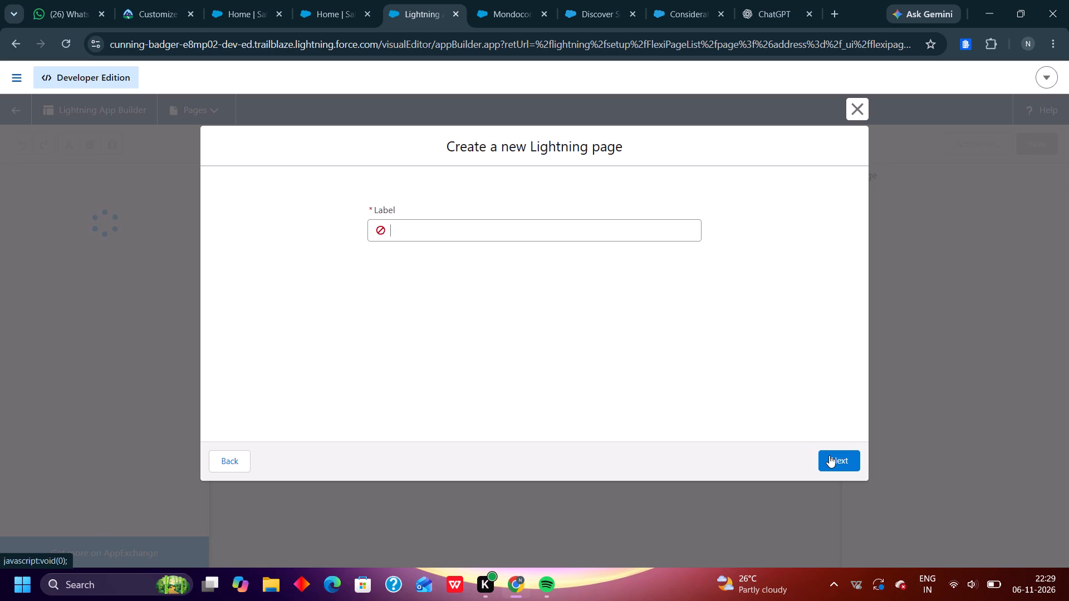
text(ales)
key(space)
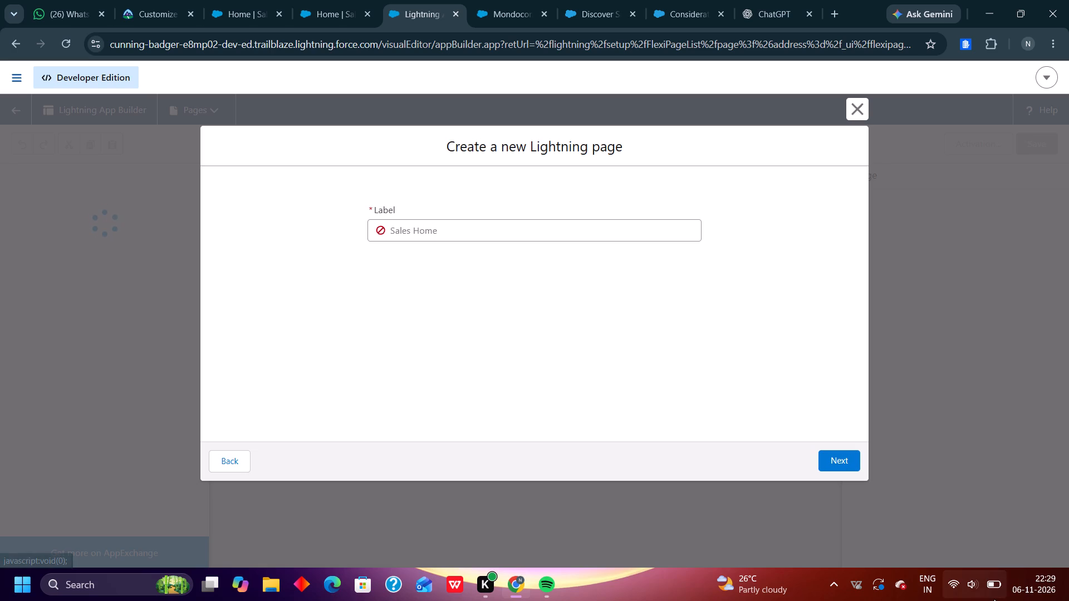
click(850, 470)
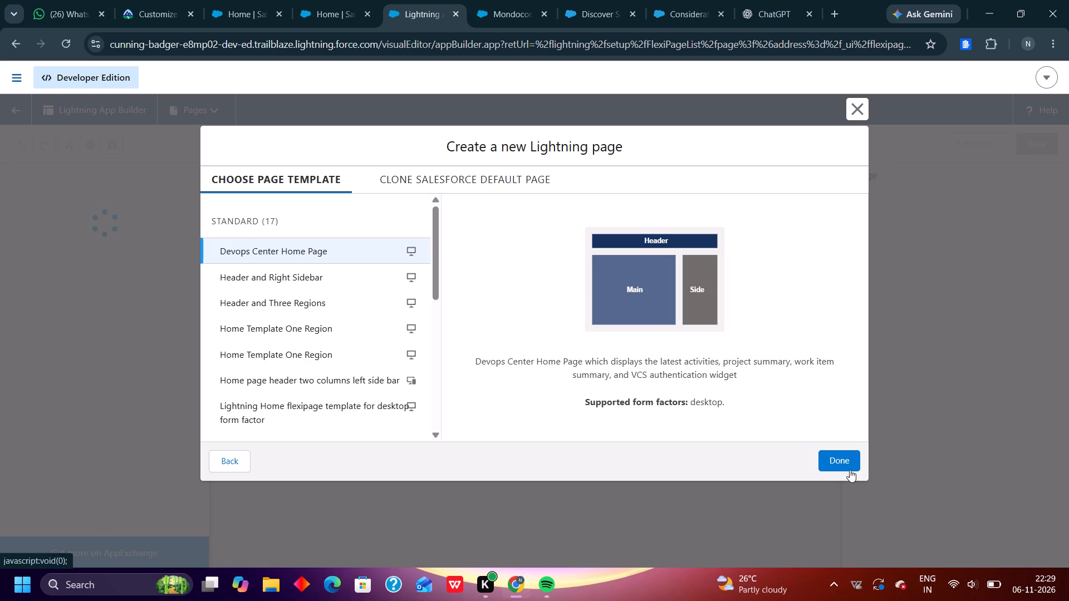
Check the template required by the Trailhead challenge and finish creating the page with the Standard Home Page template.
click(135, 8)
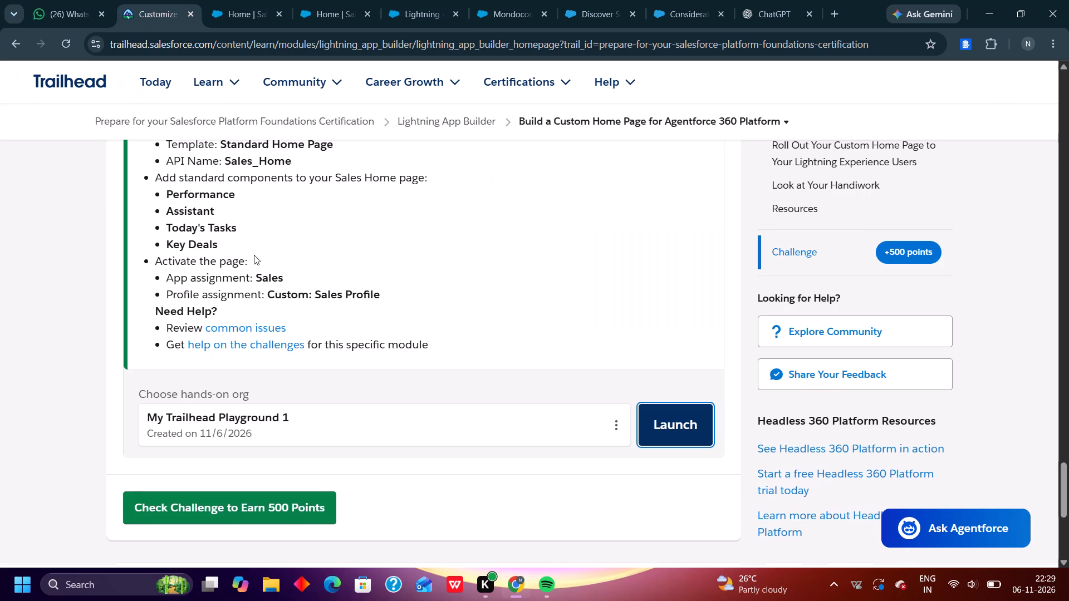
scroll(254, 255, up, 2)
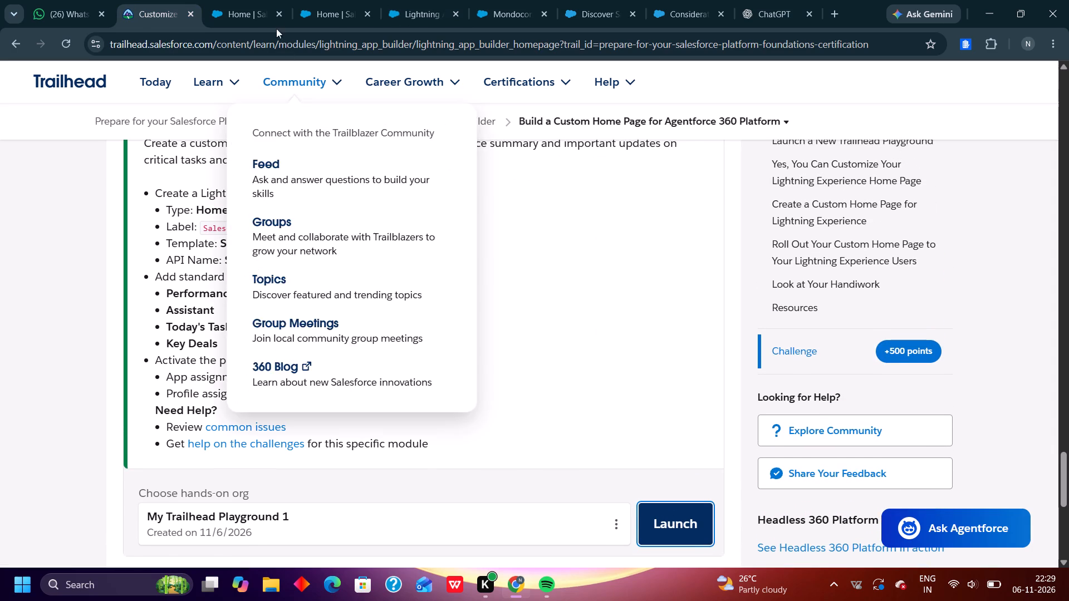
click(407, 16)
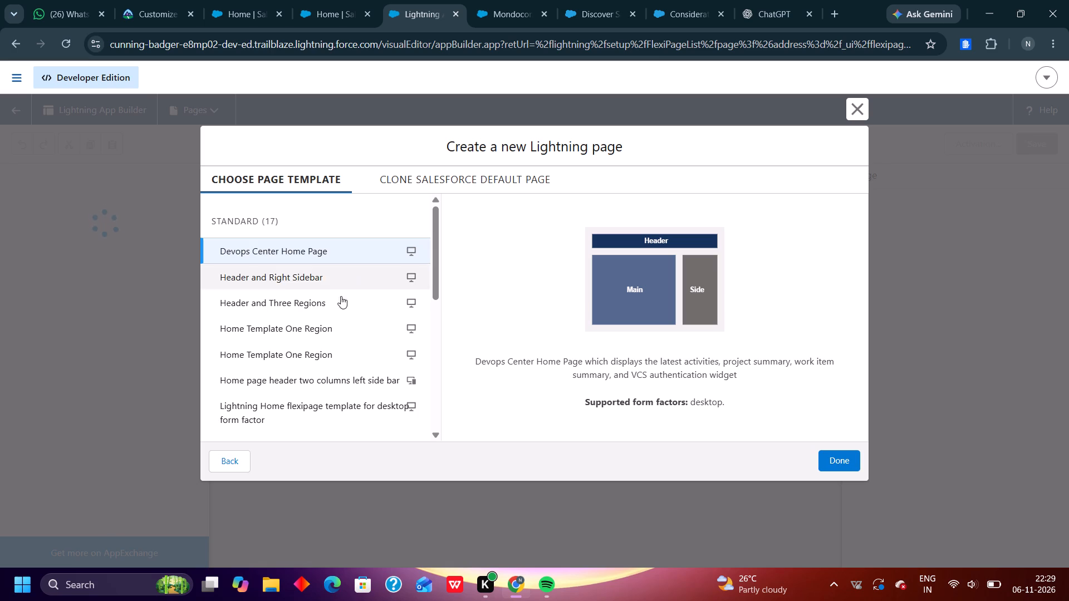
scroll(342, 344, down, 1)
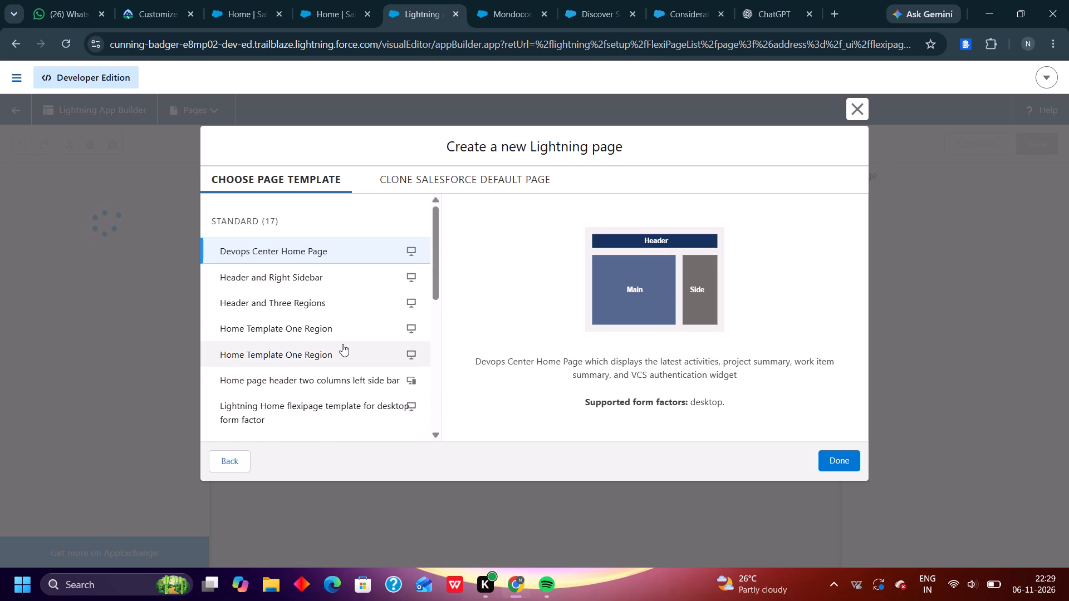
scroll(342, 344, down, 3)
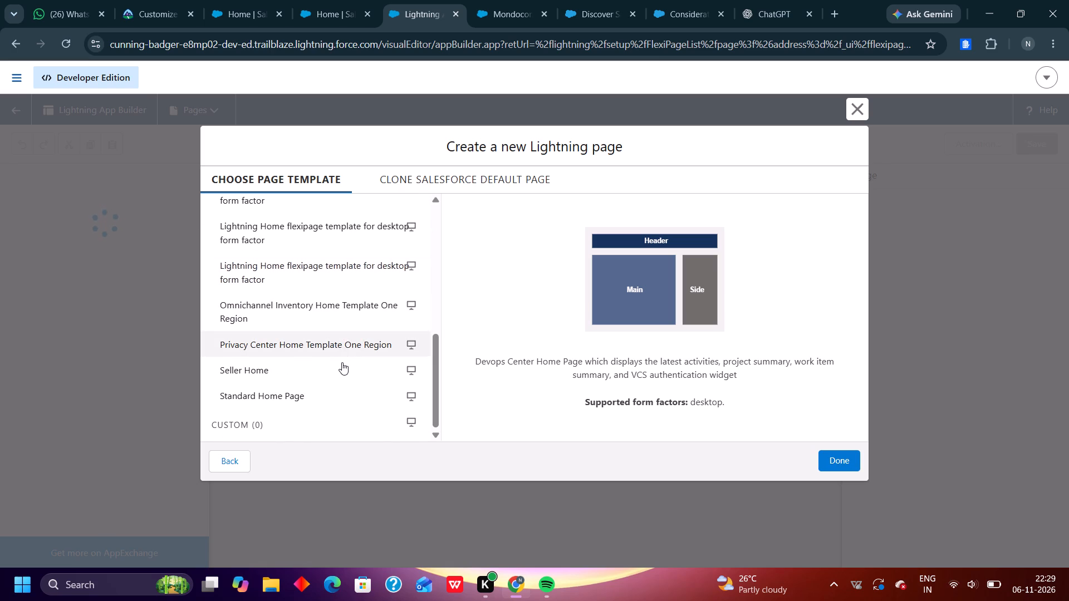
click(337, 397)
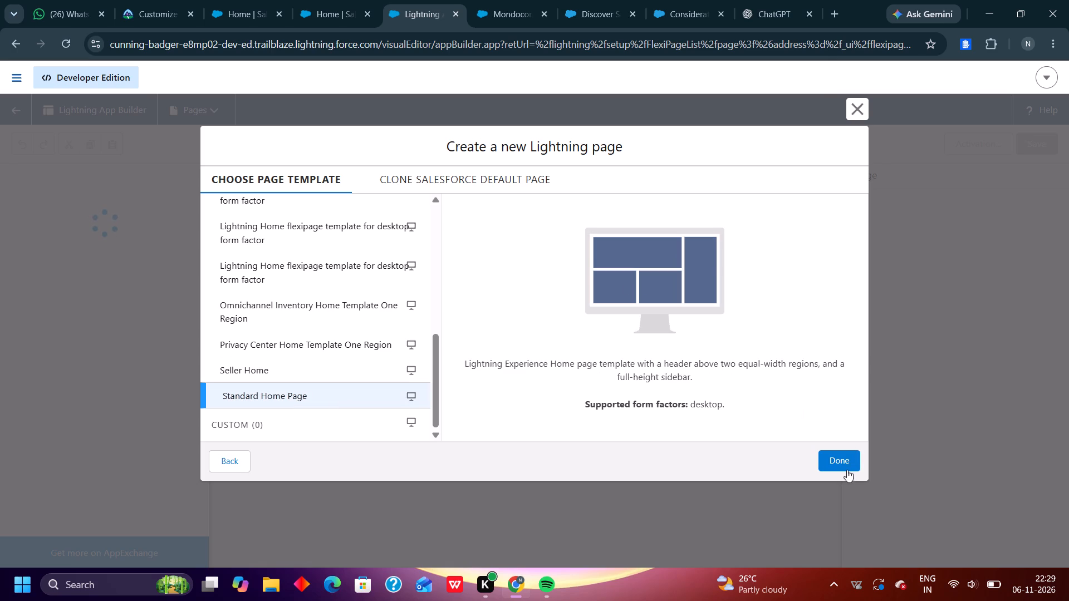
click(845, 462)
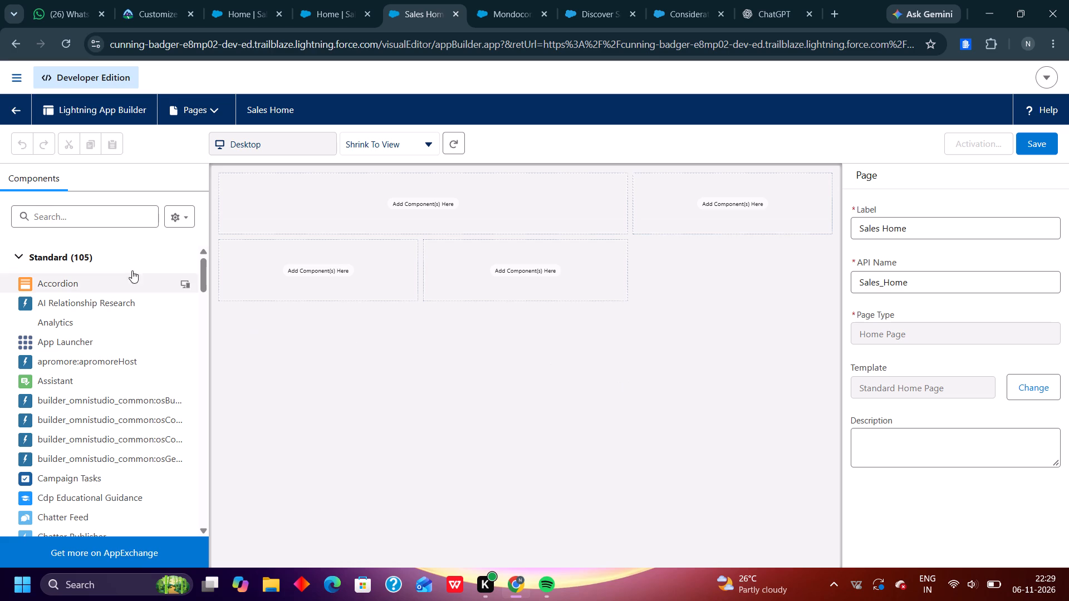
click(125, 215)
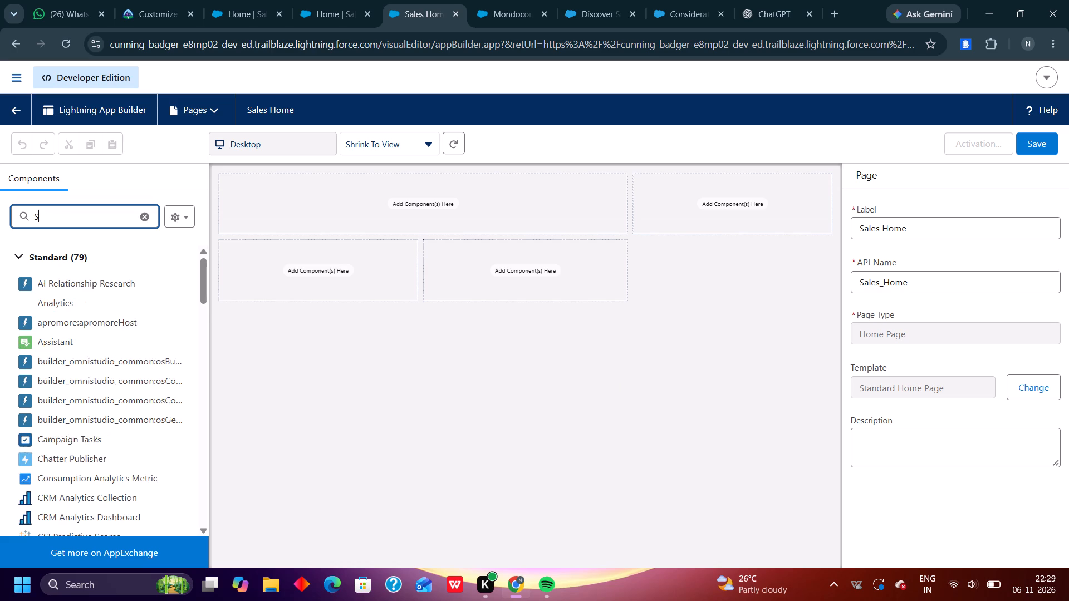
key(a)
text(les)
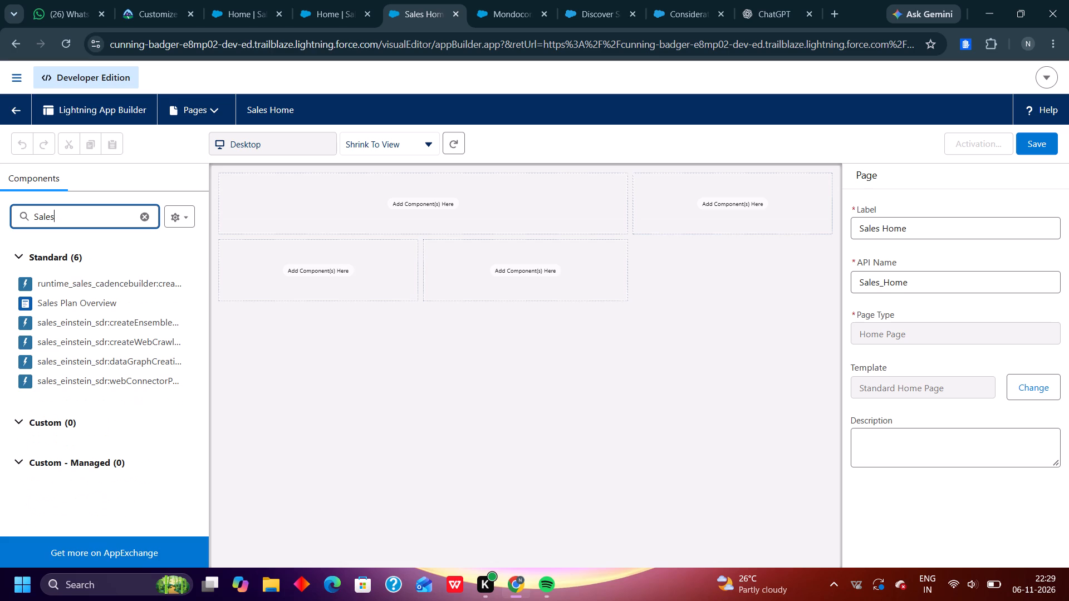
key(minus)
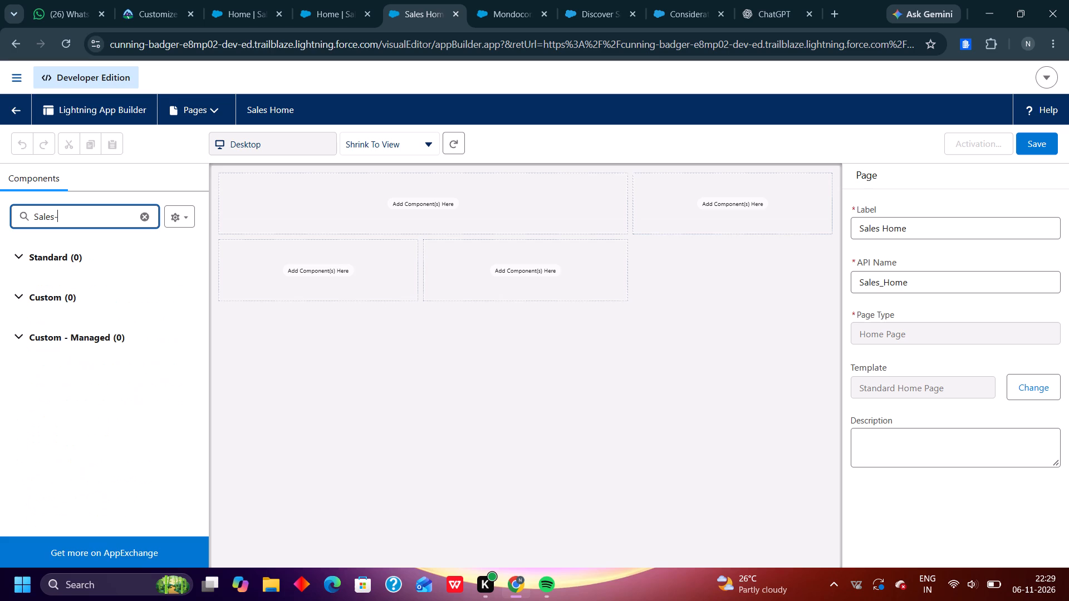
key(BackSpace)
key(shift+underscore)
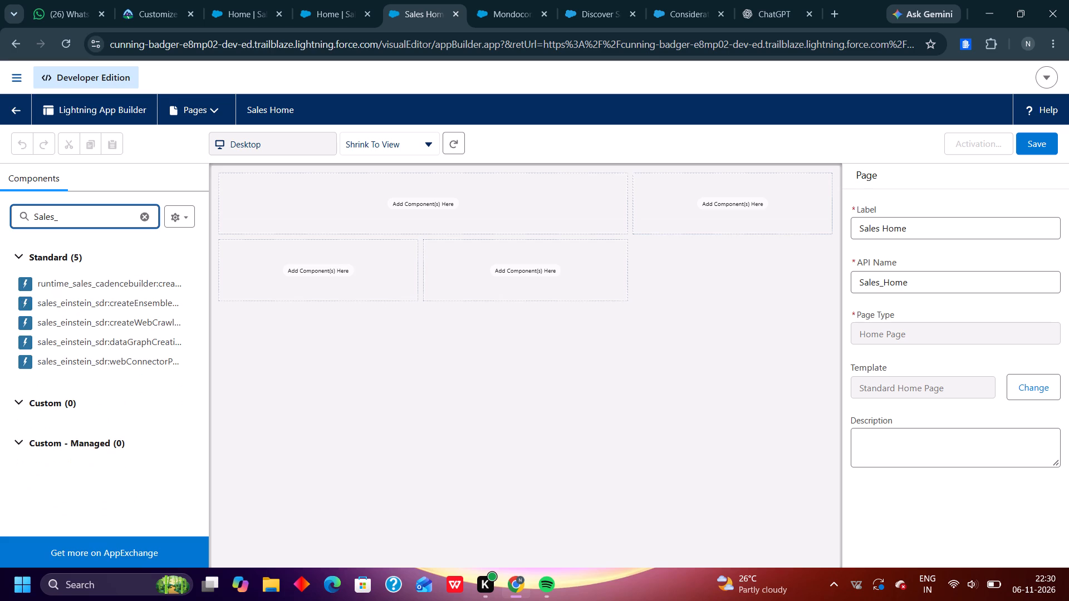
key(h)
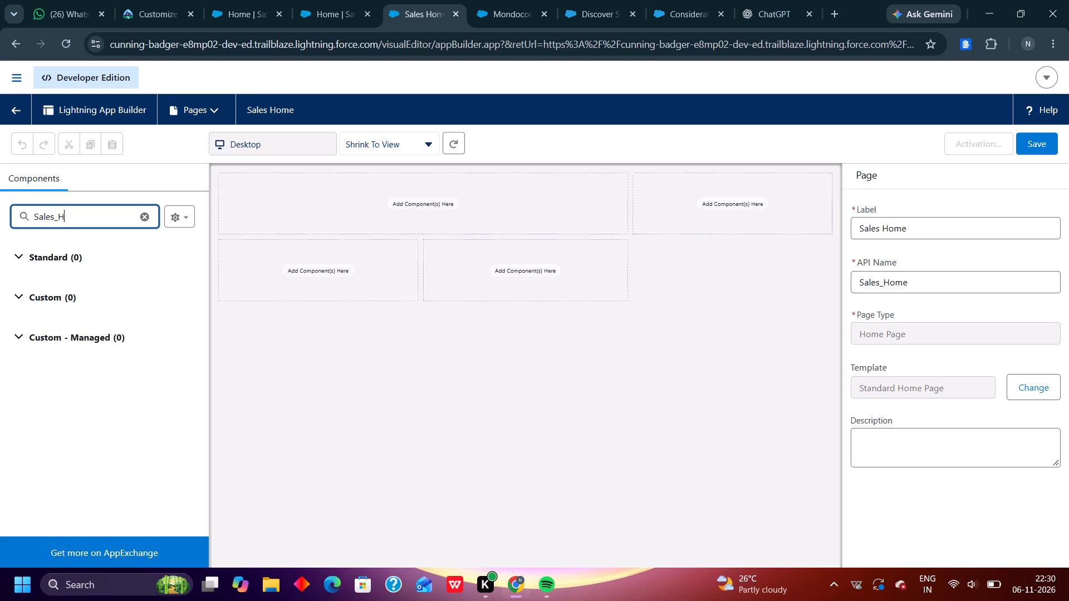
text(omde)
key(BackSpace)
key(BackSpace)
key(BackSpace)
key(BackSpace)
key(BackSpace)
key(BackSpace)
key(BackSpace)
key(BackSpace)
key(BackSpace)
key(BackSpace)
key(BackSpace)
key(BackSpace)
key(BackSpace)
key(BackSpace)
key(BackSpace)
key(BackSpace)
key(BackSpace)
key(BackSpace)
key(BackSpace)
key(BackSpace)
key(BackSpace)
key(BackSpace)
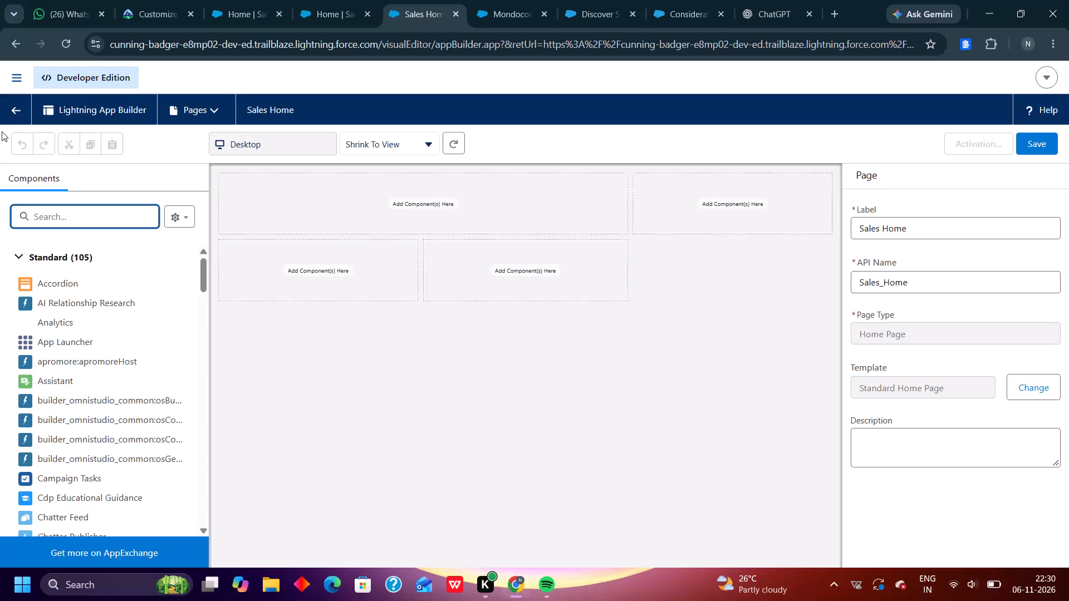
Find the Performance component and add it to the wide header region of the Sales Home page.
click(114, 219)
text(perf)
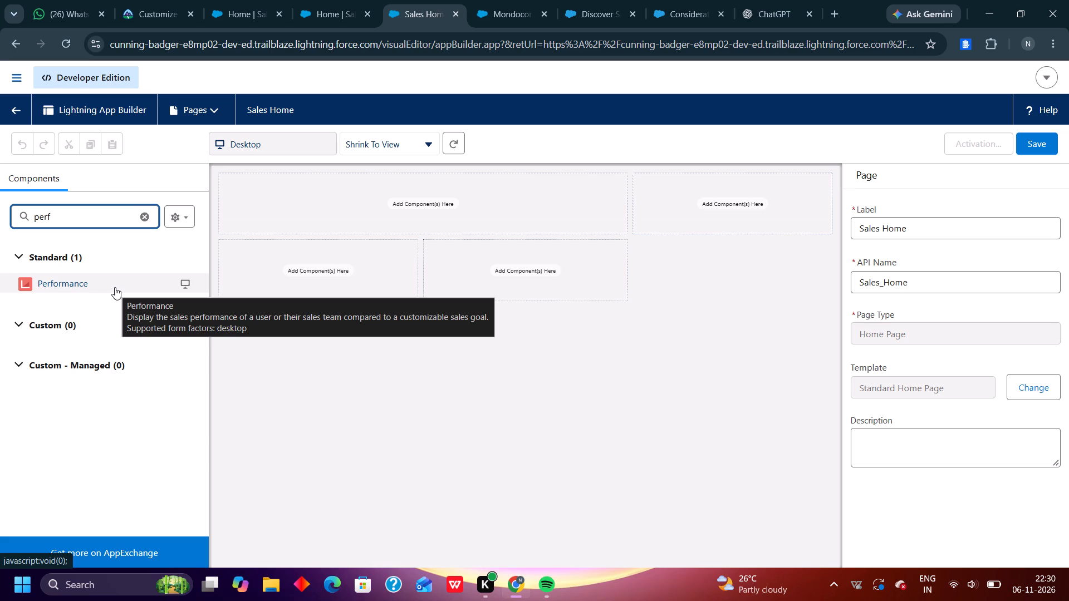
drag(115, 287, 151, 281)
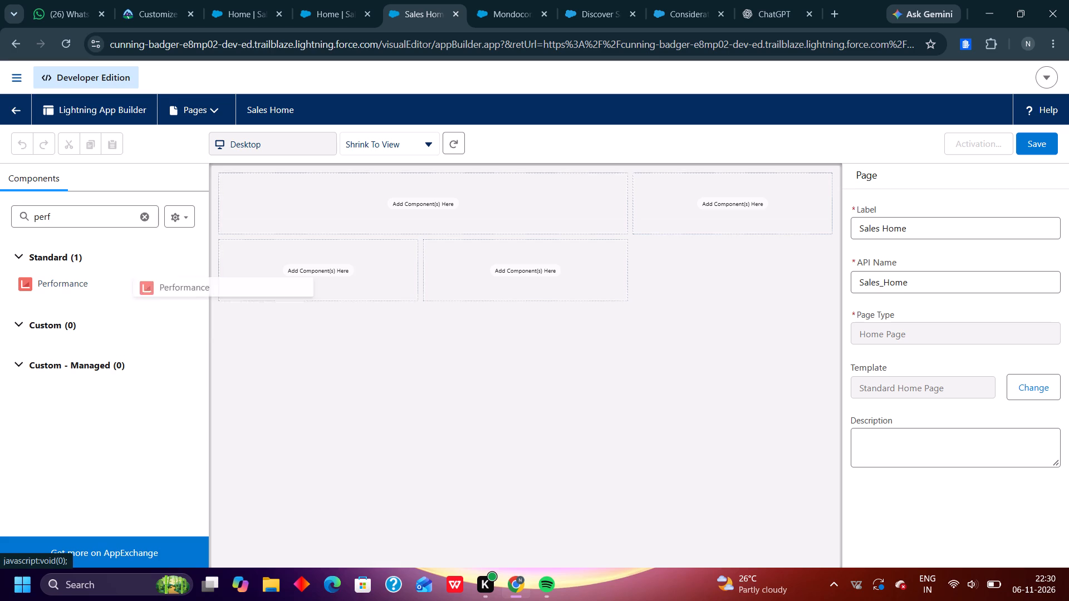
drag(151, 281, 269, 191)
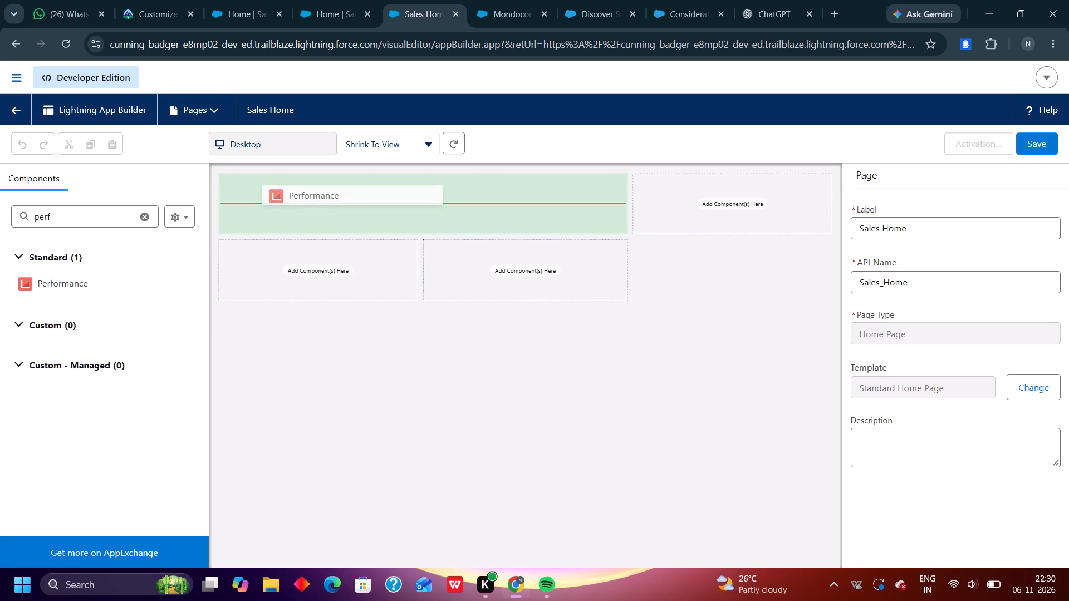
drag(269, 191, 263, 179)
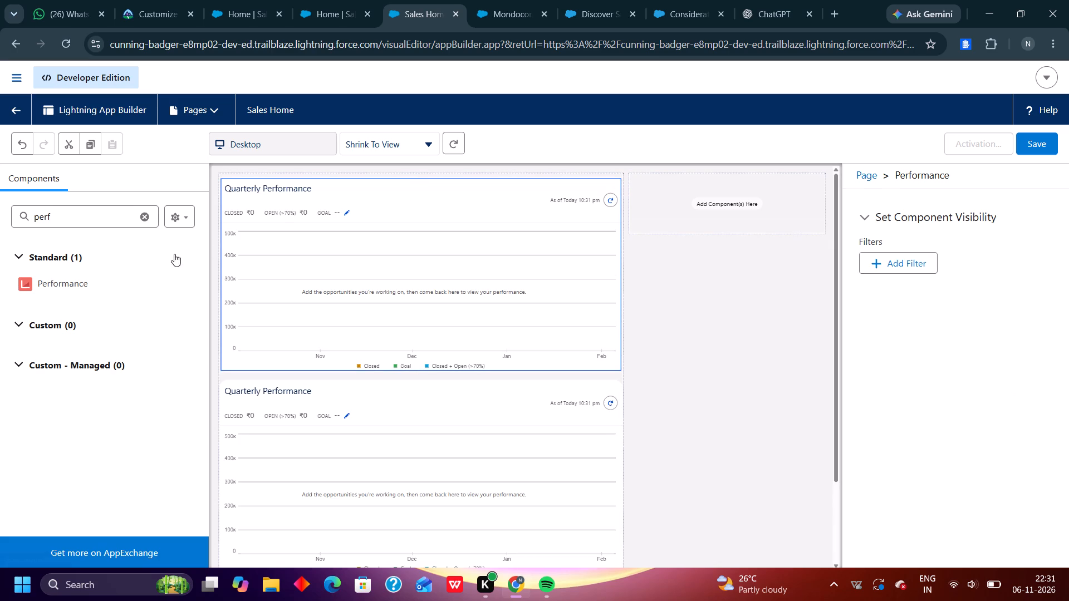
Search the components for "ass" and add the Assistant component to the empty right-hand column of the Sales Home page.
click(71, 215)
key(BackSpace)
key(BackSpace)
key(BackSpace)
key(BackSpace)
key(BackSpace)
key(BackSpace)
key(BackSpace)
key(BackSpace)
key(BackSpace)
key(BackSpace)
key(BackSpace)
key(BackSpace)
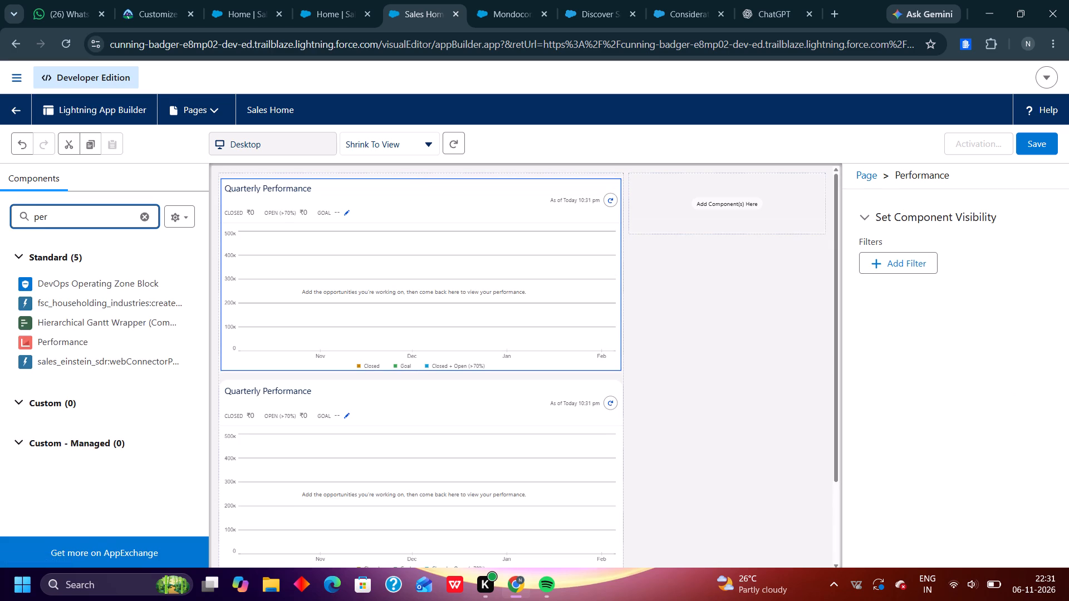
text(ass)
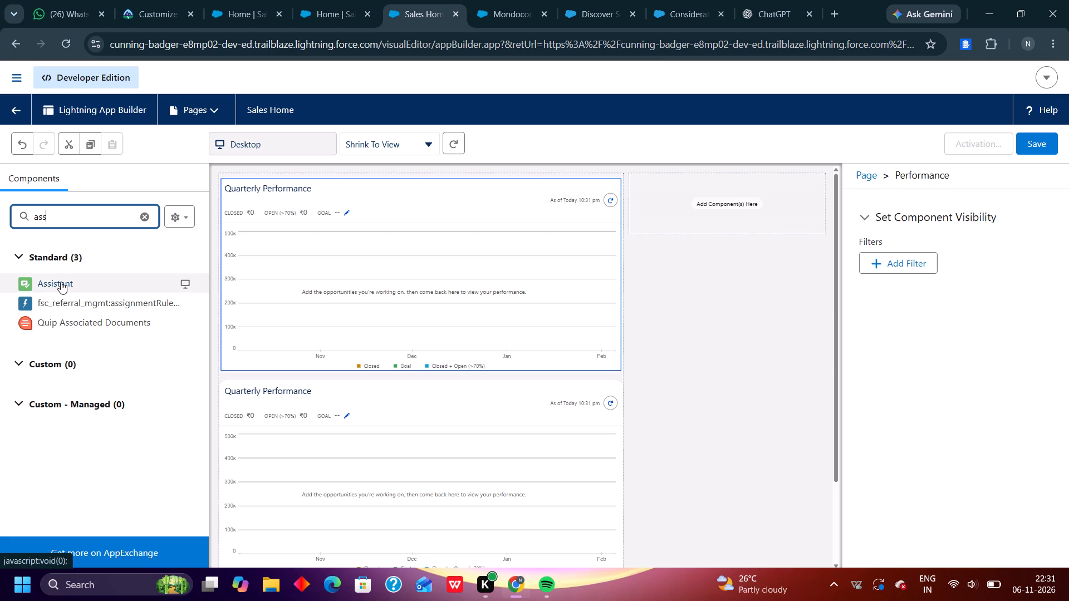
drag(61, 282, 395, 288)
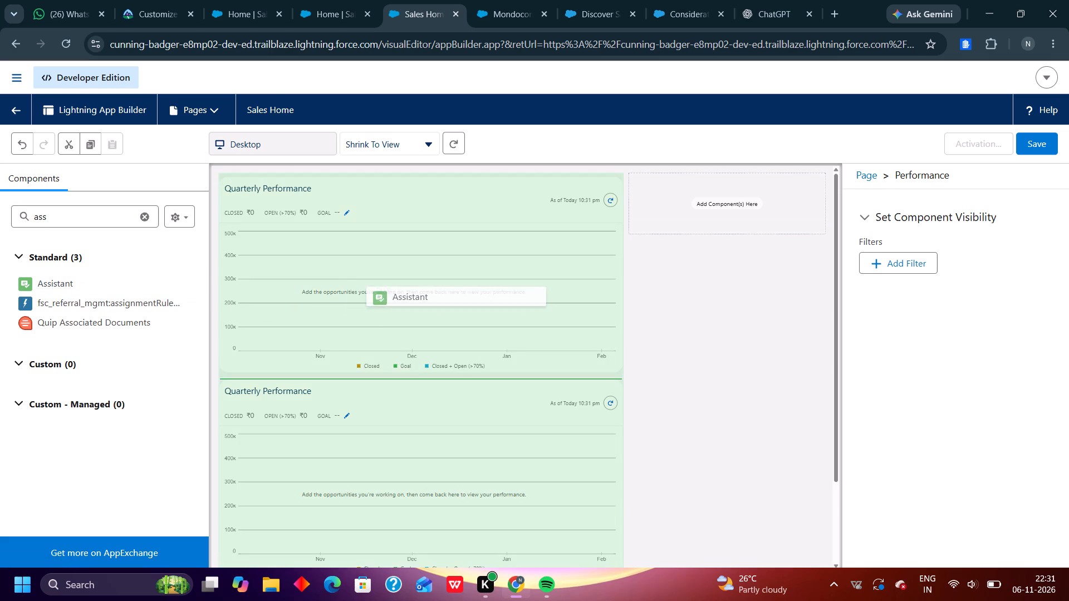
drag(395, 288, 680, 205)
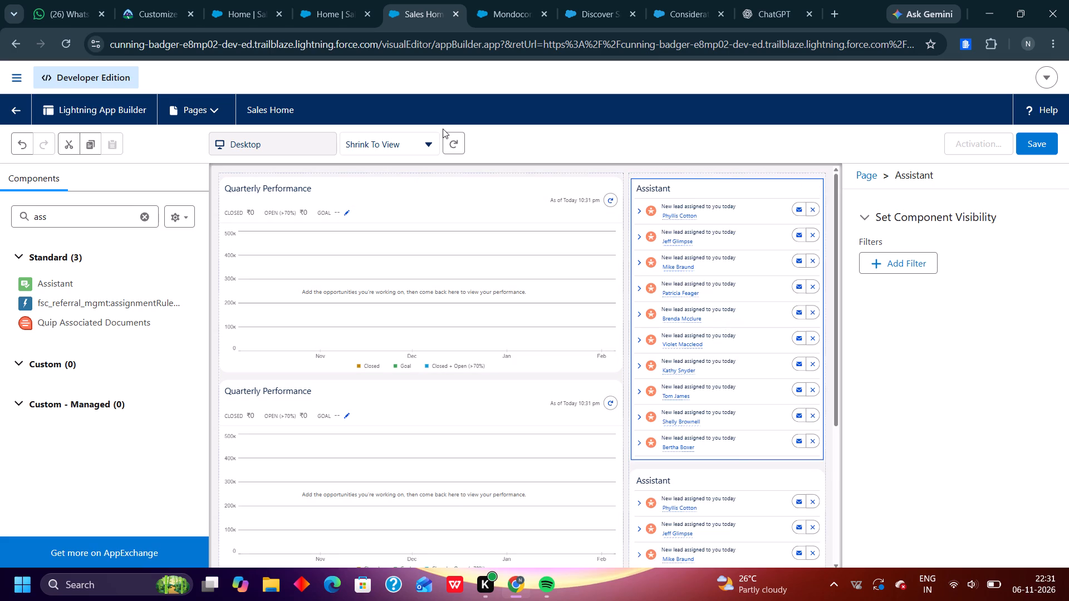
Search the components for "today" and add Today's Tasks to the page's lower-left region, beneath the Performance charts.
click(95, 215)
key(BackSpace)
key(BackSpace)
key(BackSpace)
key(BackSpace)
key(BackSpace)
key(BackSpace)
key(BackSpace)
key(BackSpace)
key(BackSpace)
key(BackSpace)
key(BackSpace)
key(BackSpace)
key(BackSpace)
key(BackSpace)
key(BackSpace)
key(BackSpace)
key(BackSpace)
key(BackSpace)
key(BackSpace)
key(BackSpace)
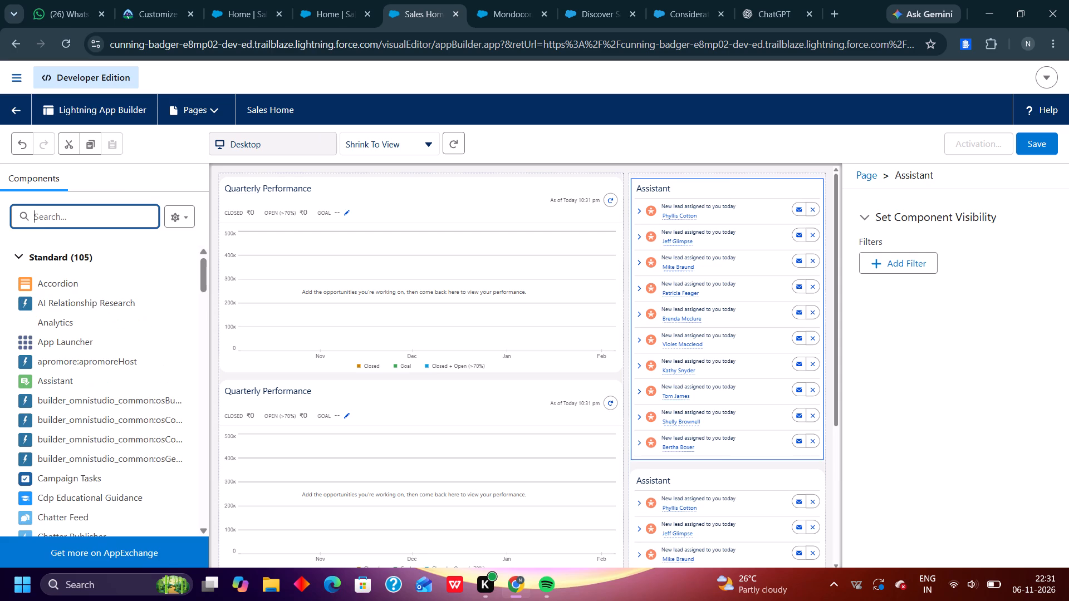
key(t)
text(odays)
key(BackSpace)
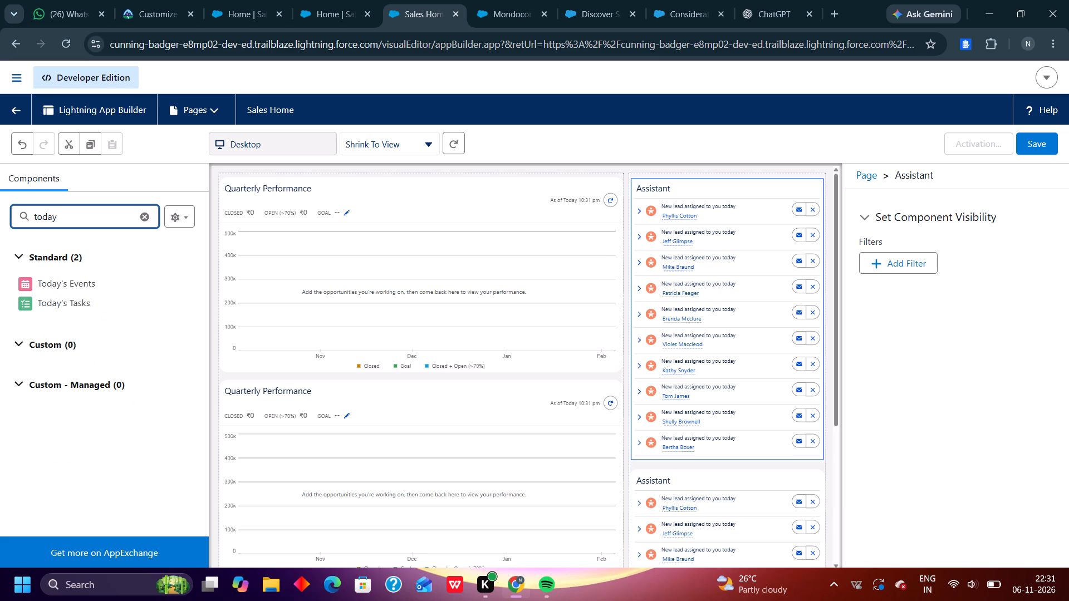
scroll(95, 215, down, 2)
scroll(311, 427, down, 3)
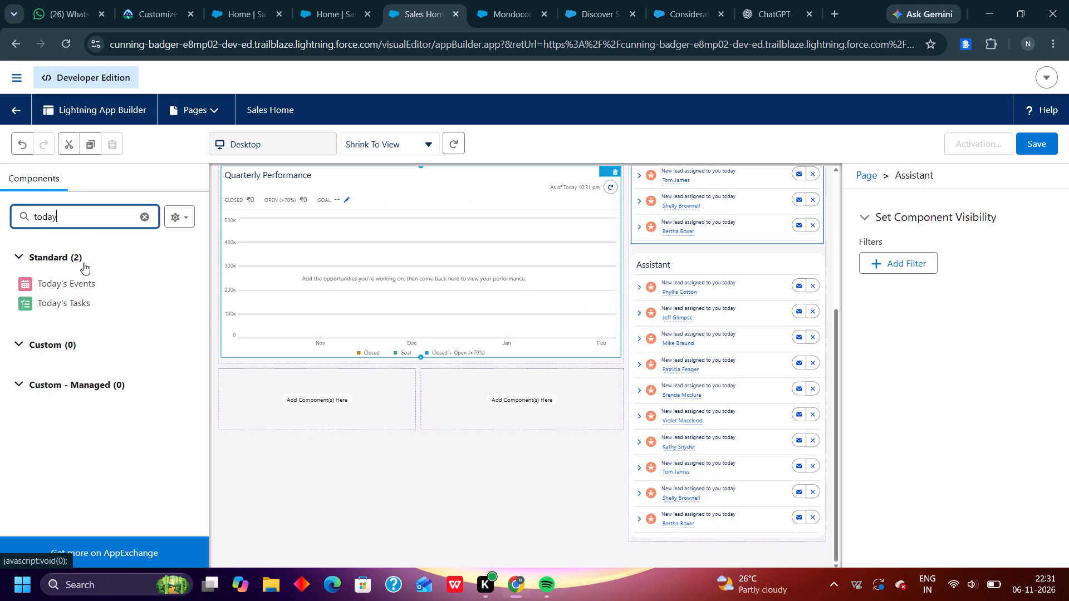
drag(86, 297, 92, 301)
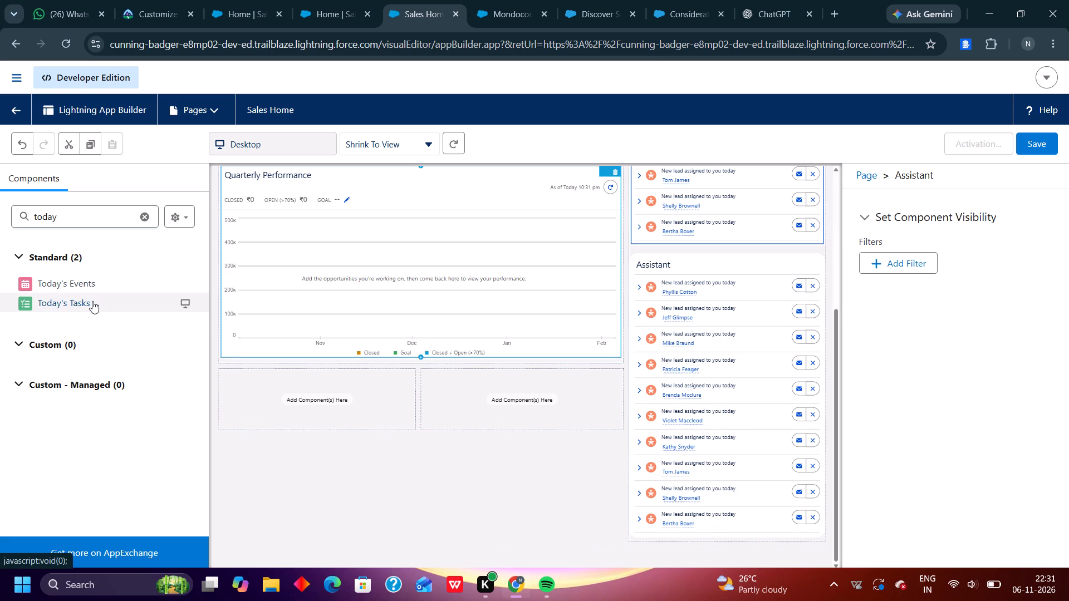
drag(92, 301, 215, 382)
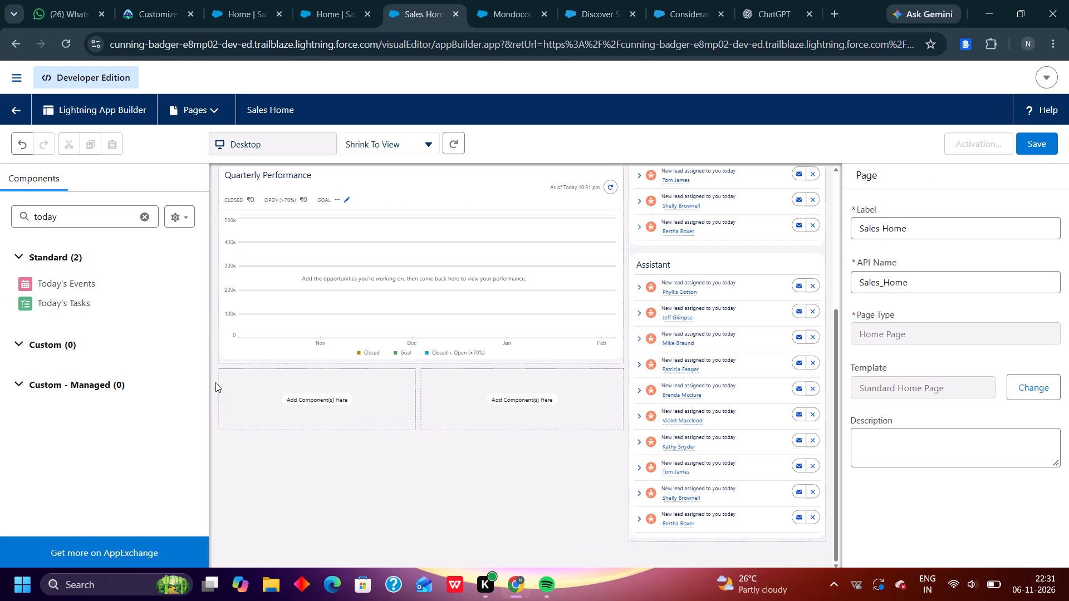
drag(135, 300, 242, 388)
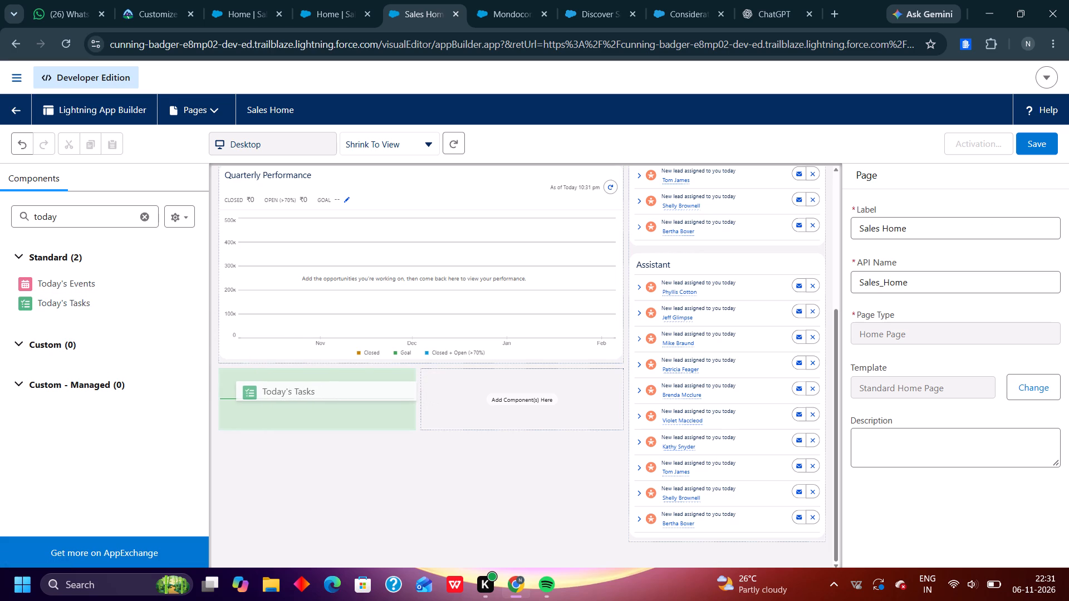
drag(242, 388, 238, 385)
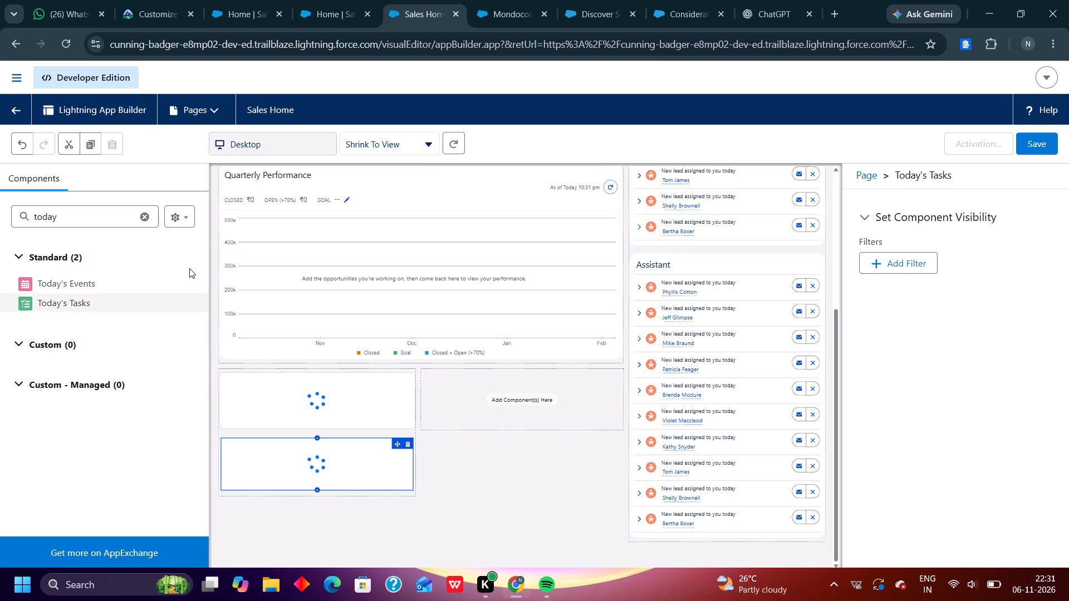
Search the components for "deal" and add Key Deals to the empty region beside Today's Tasks.
click(108, 209)
key(BackSpace)
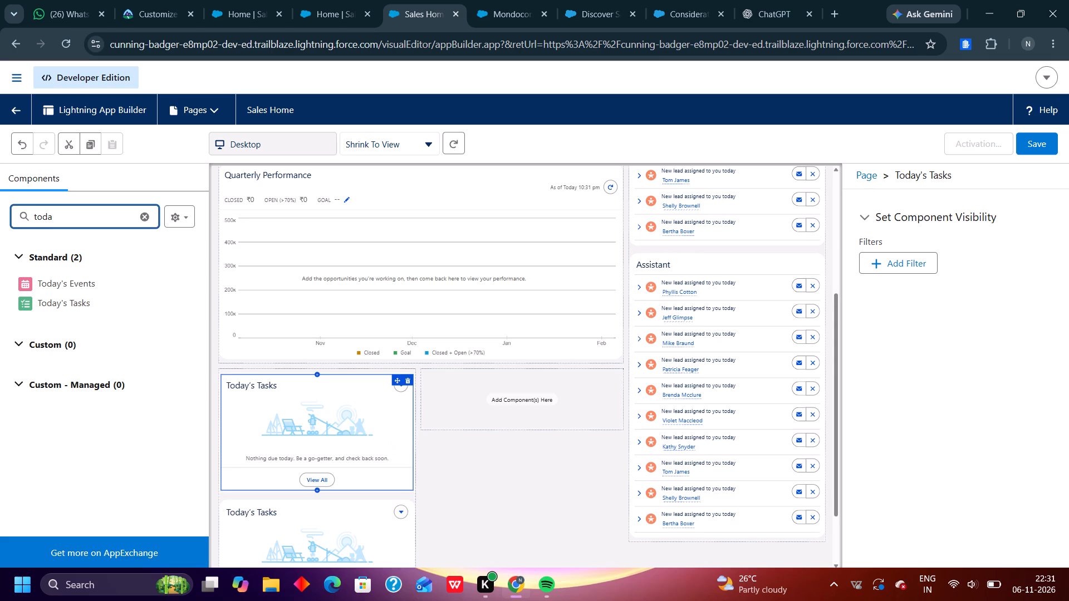
key(BackSpace)
key(BackSpace)
key(BackSpace)
key(BackSpace)
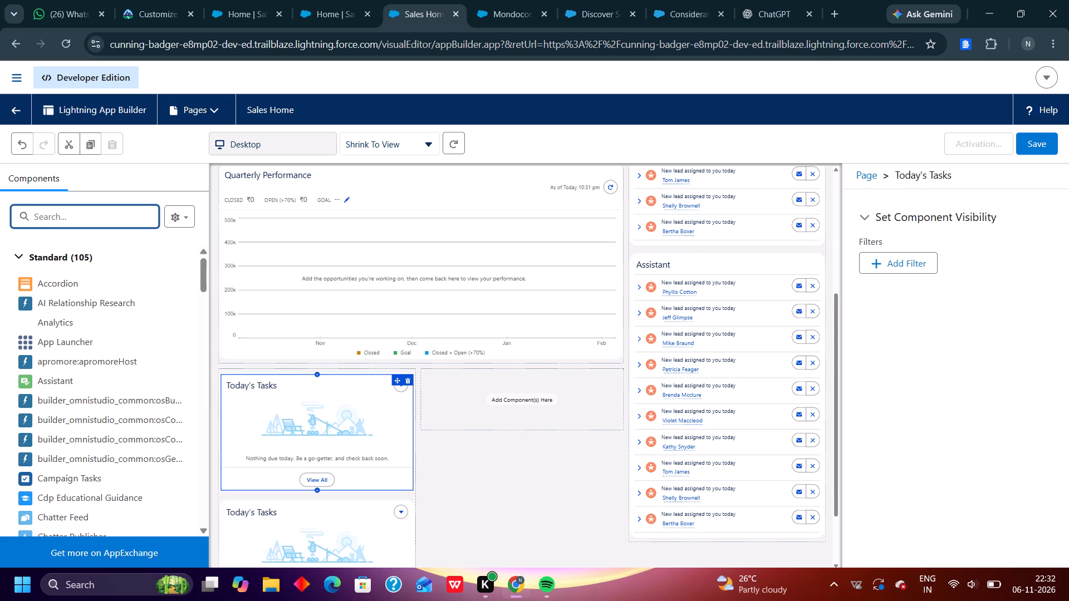
text(de)
text(al)
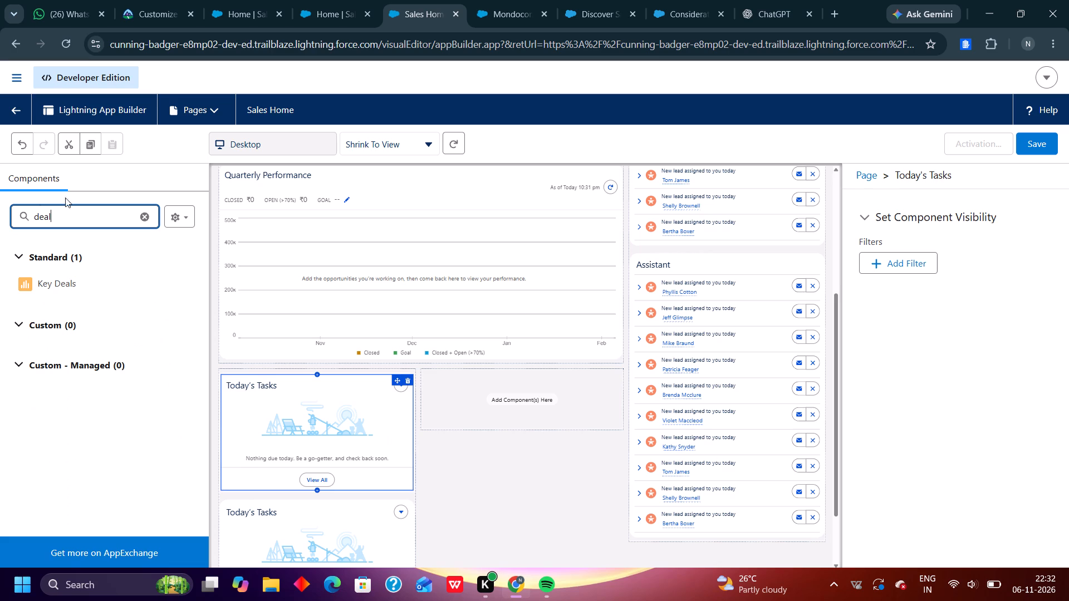
drag(58, 289, 243, 351)
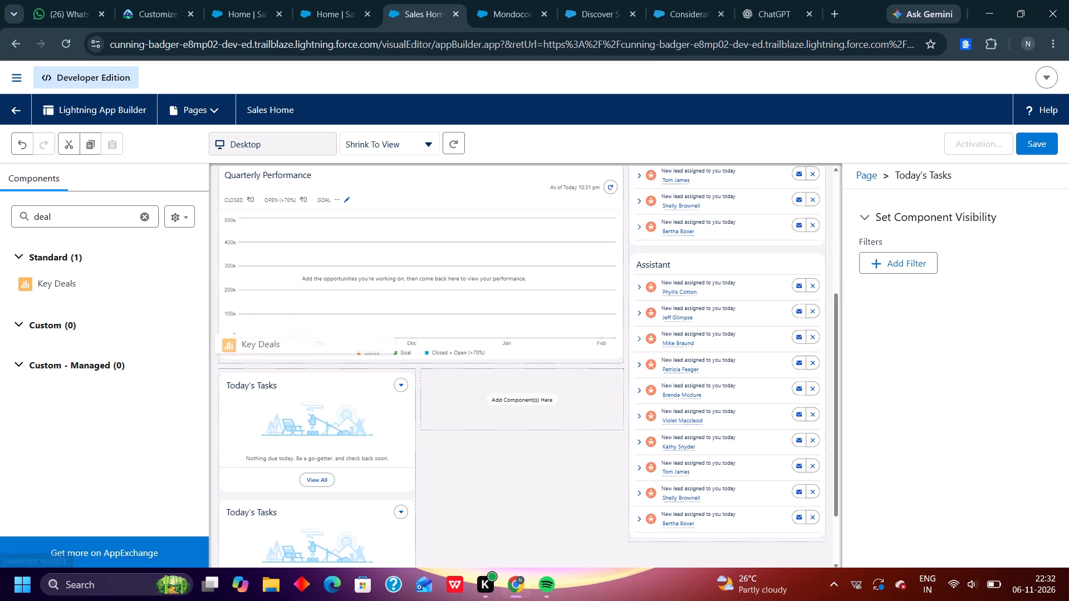
drag(243, 351, 424, 393)
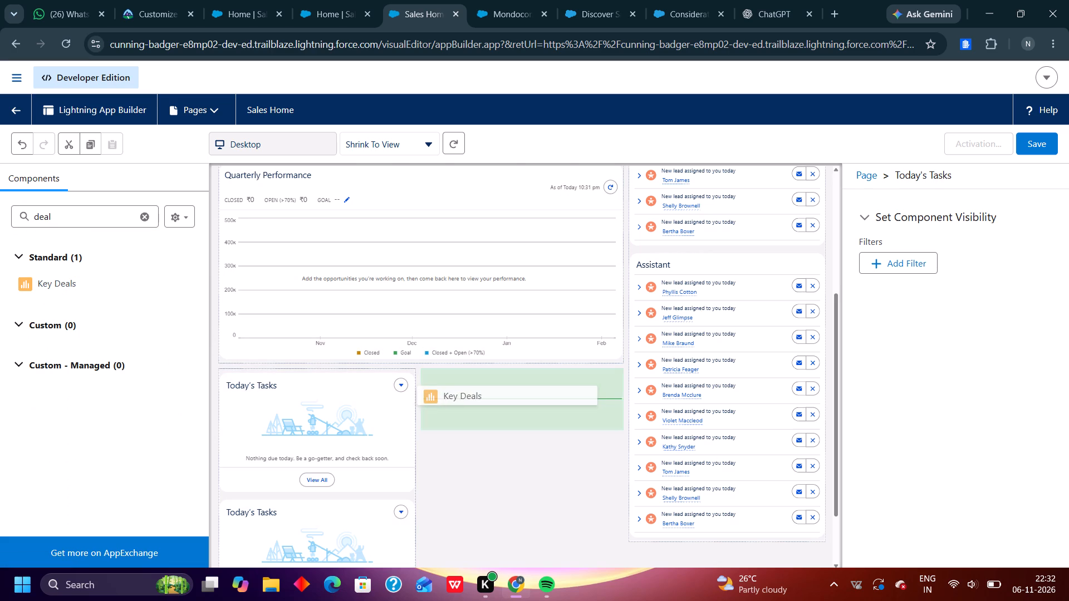
drag(424, 393, 425, 395)
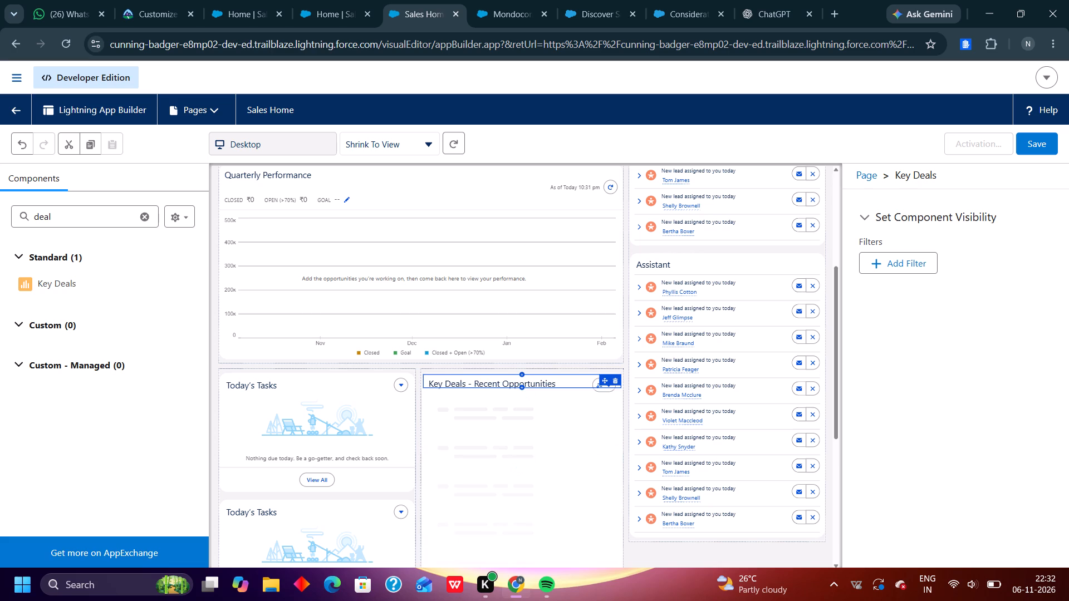
Look over the Sales Home page layout to check which components sit in each region.
scroll(504, 387, up, 5)
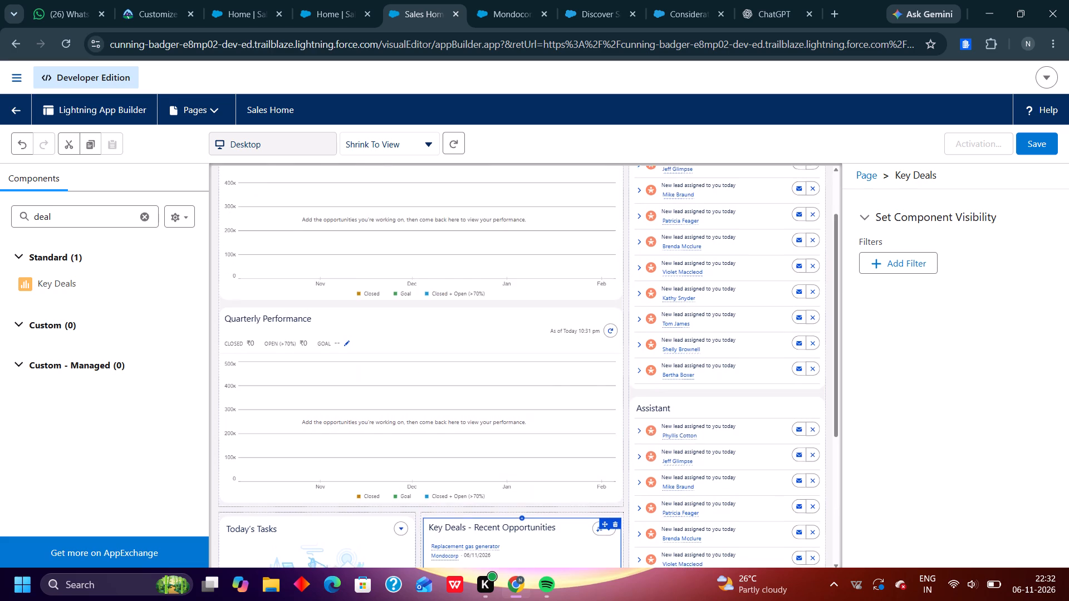
scroll(504, 387, up, 2)
scroll(504, 387, down, 2)
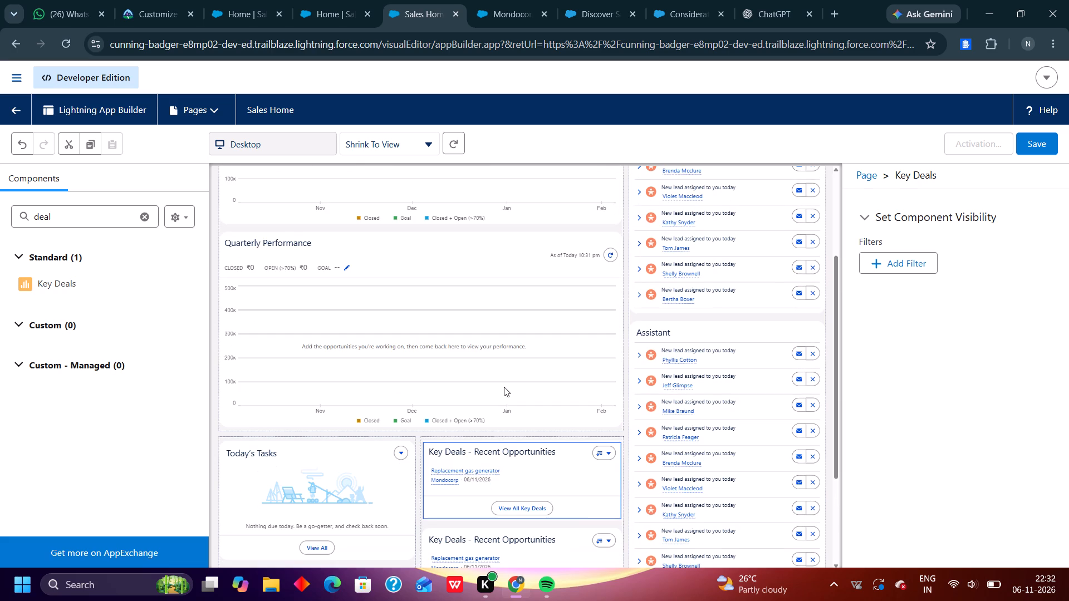
scroll(504, 387, up, 4)
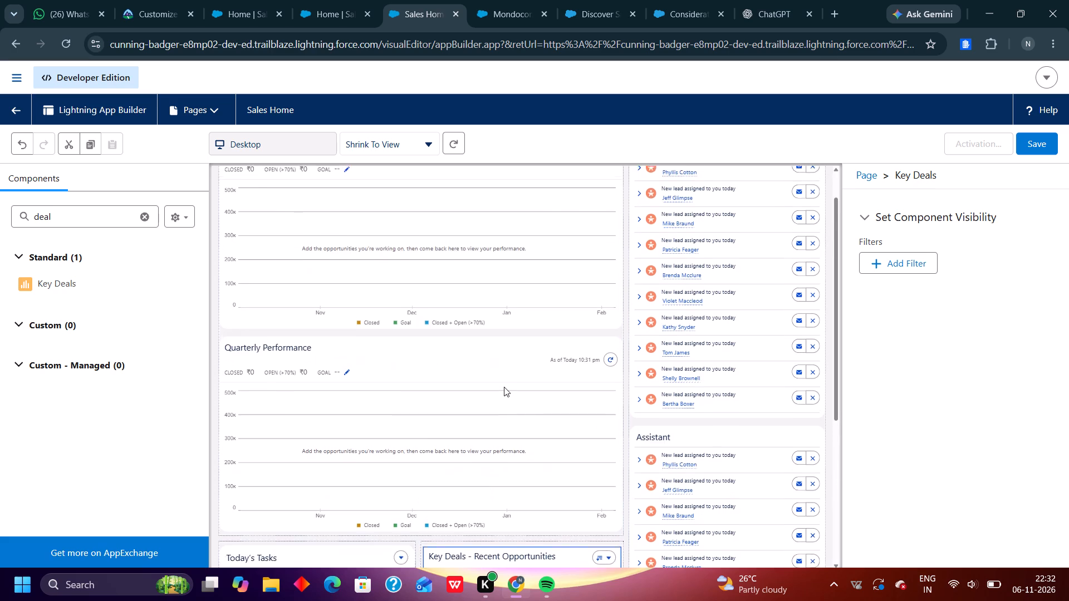
scroll(504, 387, up, 2)
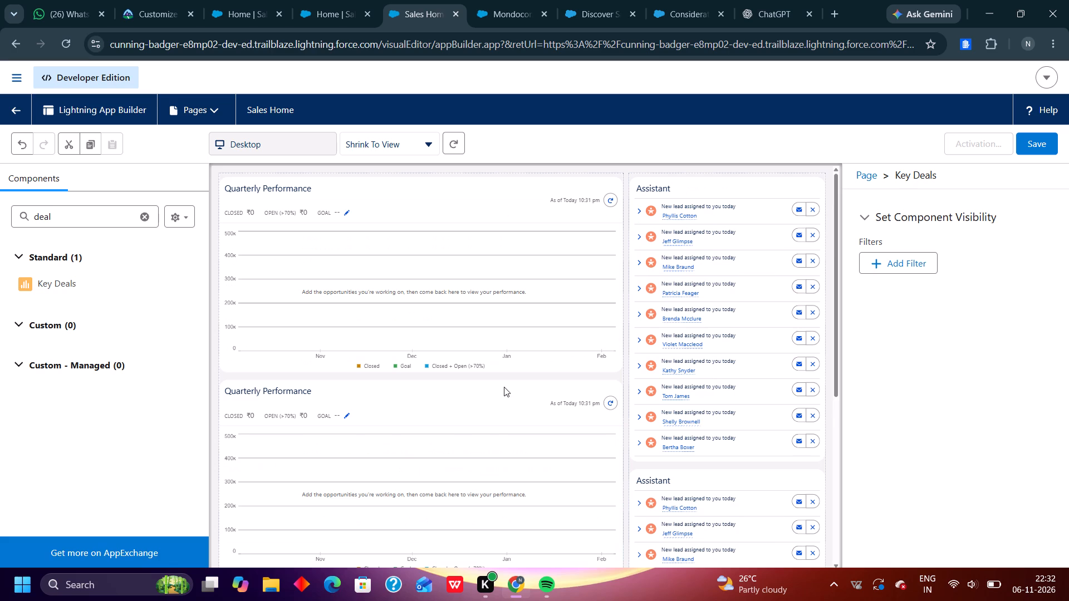
scroll(504, 387, down, 7)
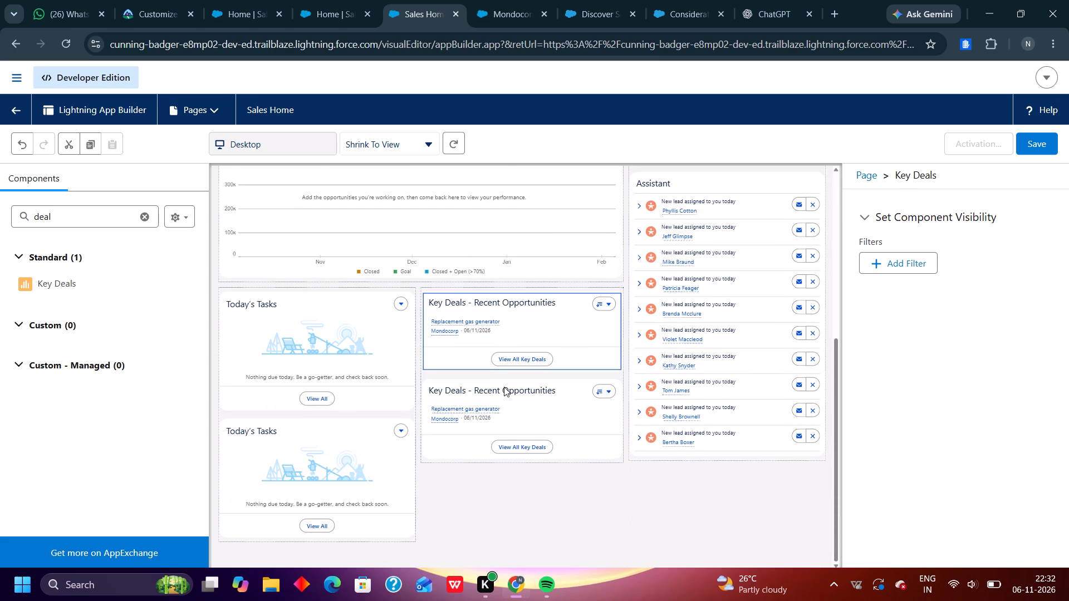
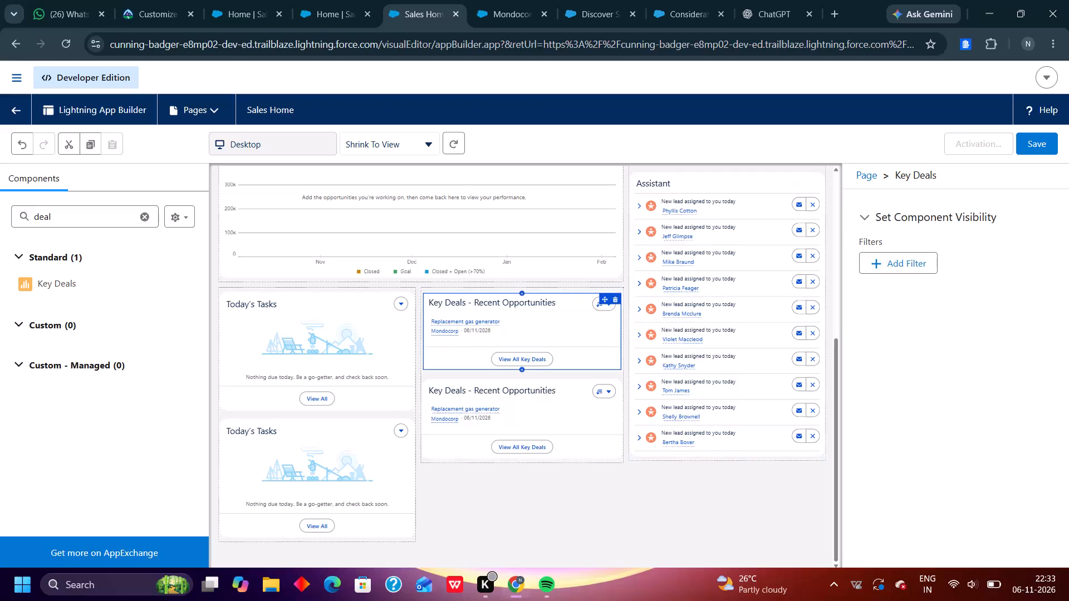
Review the Sales Home layout from the Today's Tasks and Key Deals regions back up to the first Performance chart and Assistant.
scroll(503, 337, up, 11)
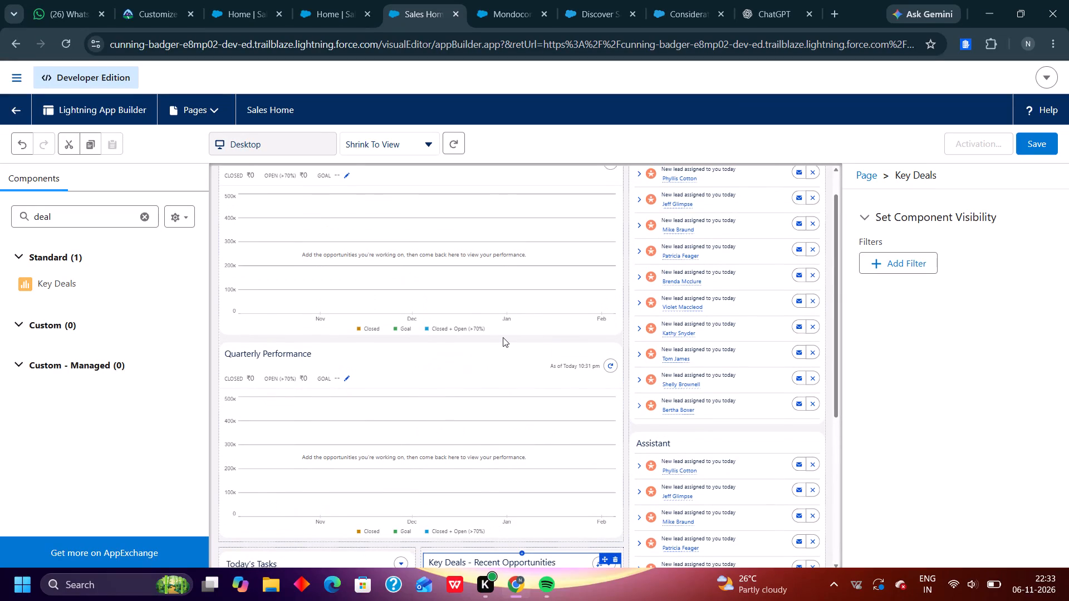
scroll(503, 337, up, 1)
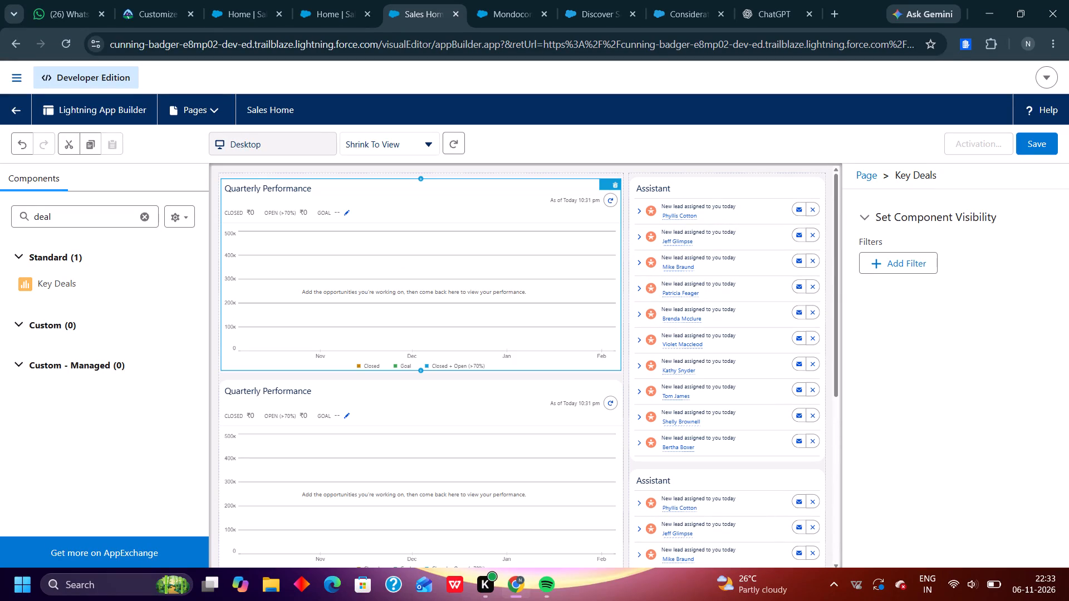
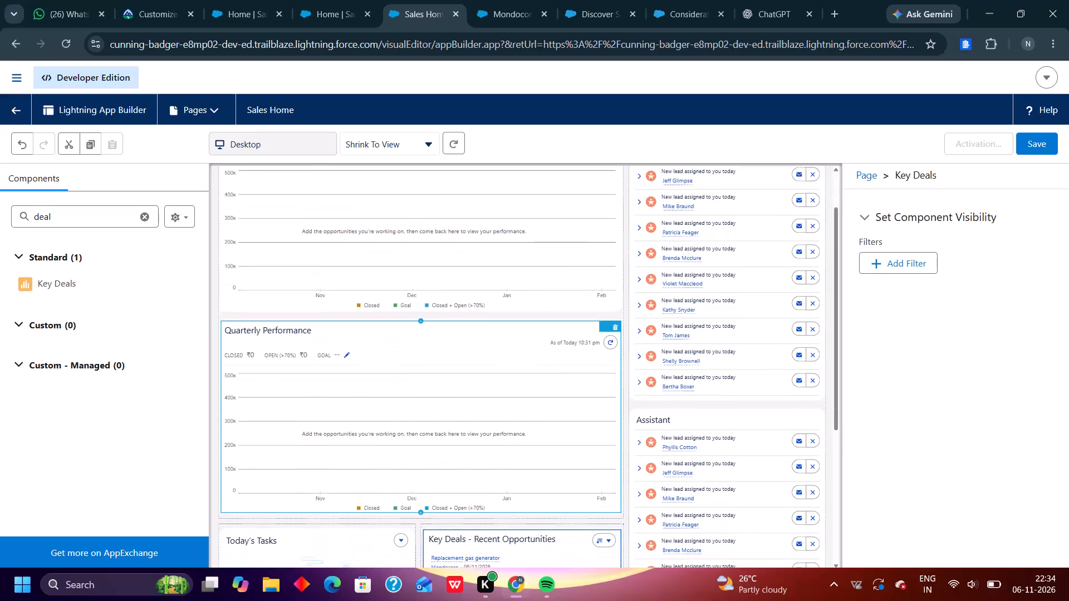
Delete the upper duplicate of Today's Tasks and the upper duplicate of Key Deals from the Sales Home page's bottom regions.
scroll(544, 524, down, 2)
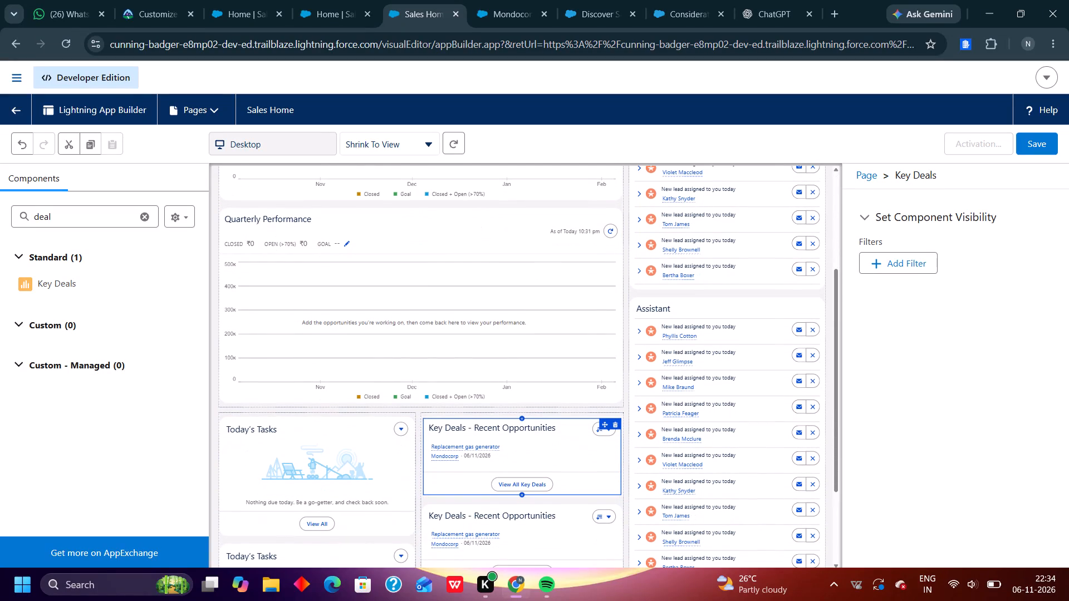
scroll(544, 524, down, 1)
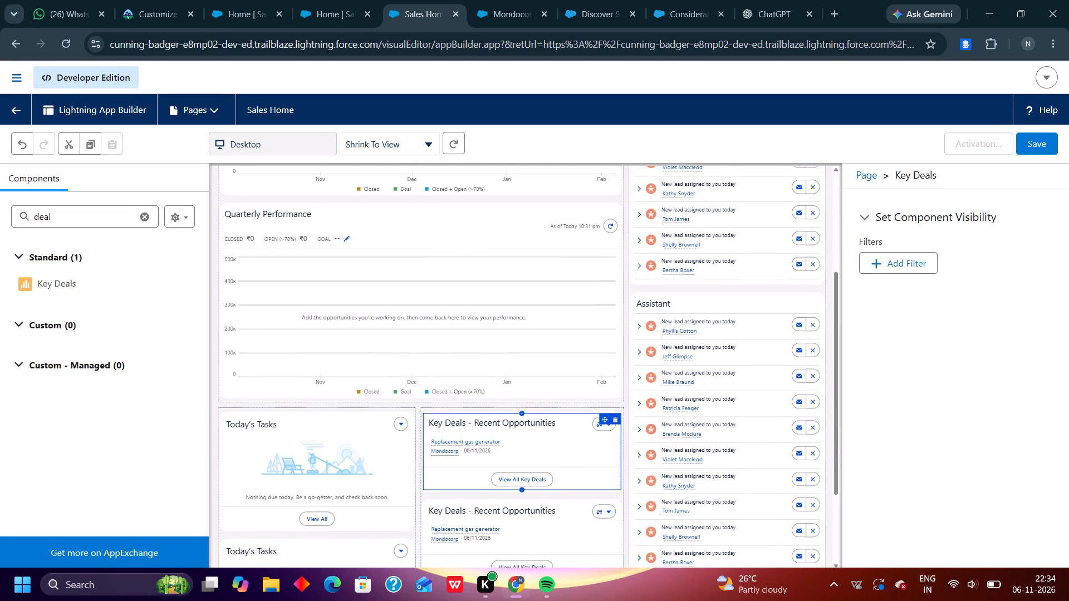
scroll(544, 524, down, 2)
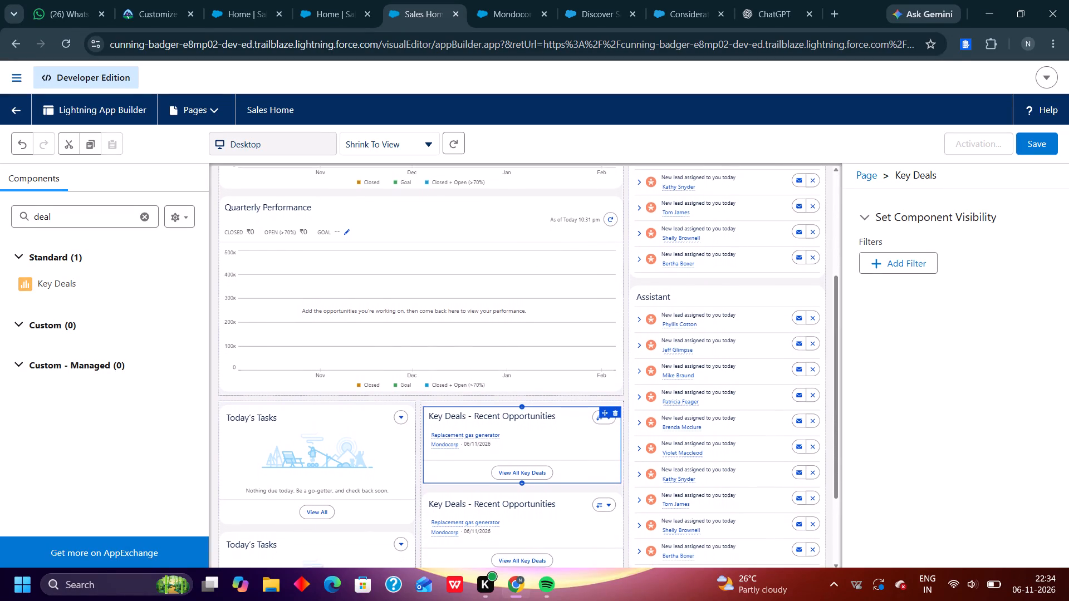
scroll(544, 524, down, 1)
scroll(343, 470, down, 1)
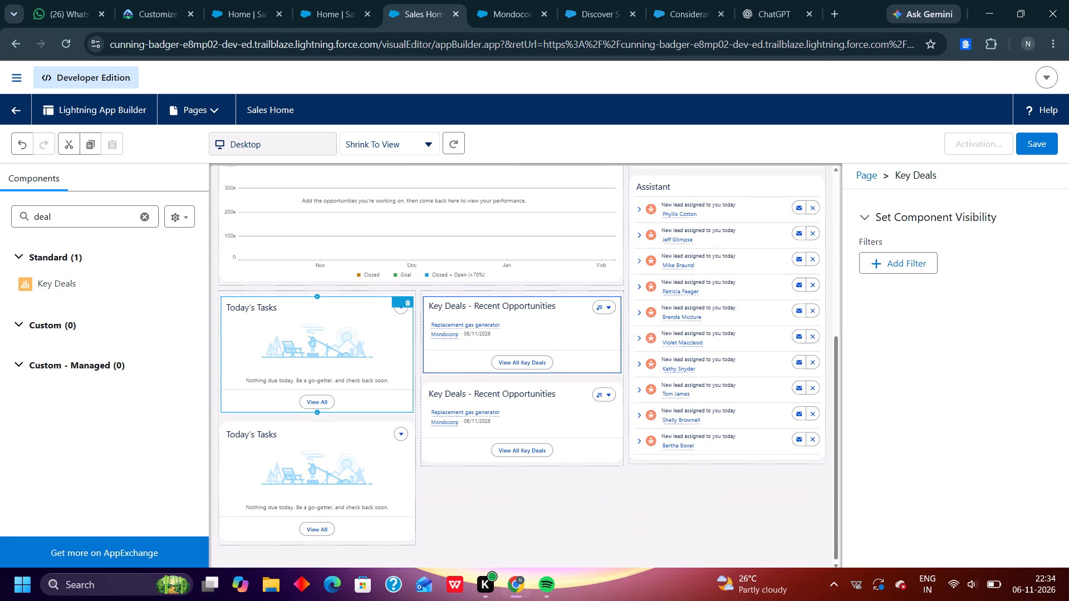
scroll(343, 470, down, 1)
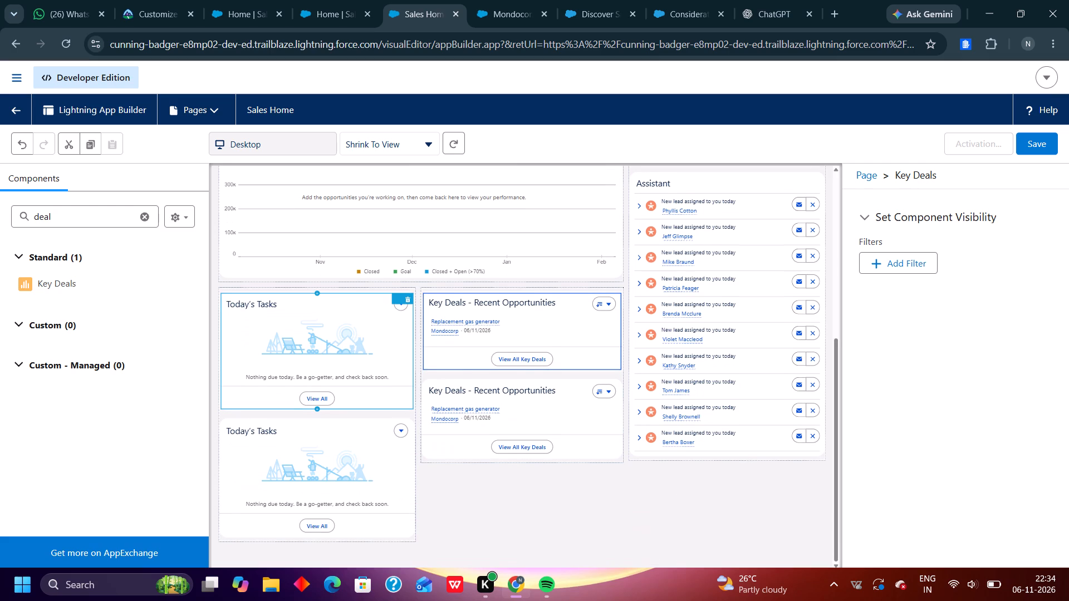
click(408, 298)
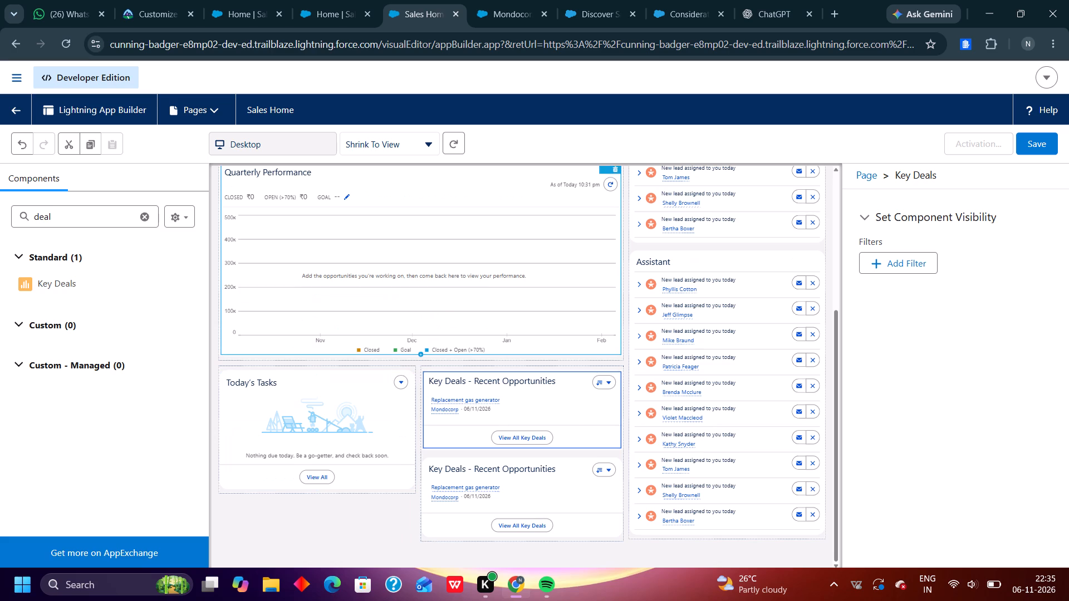
click(616, 380)
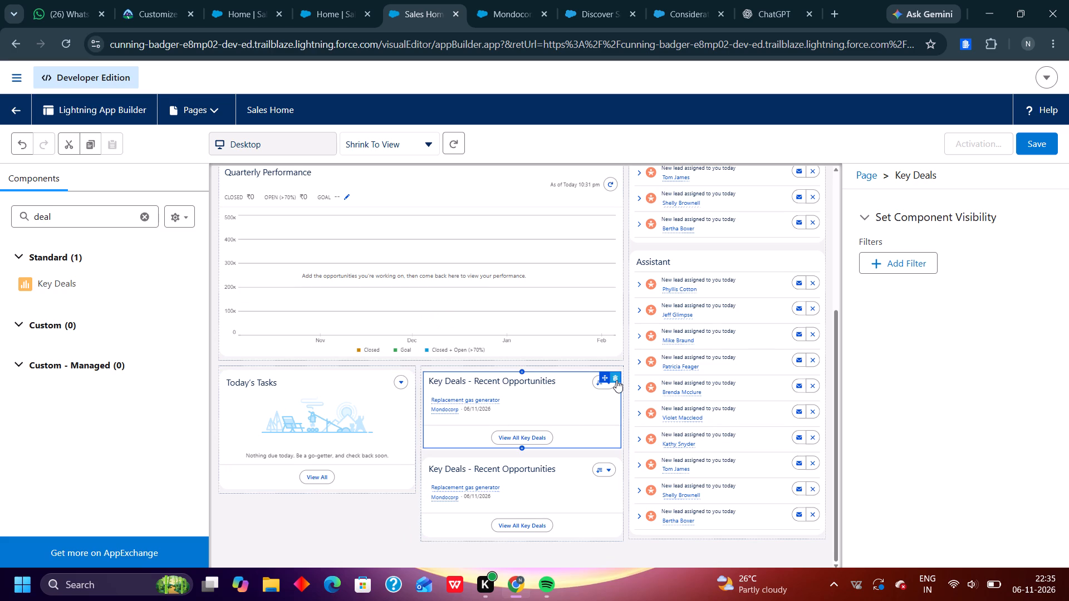
Delete the first of the two Quarterly Performance charts and the first of the two Assistant components from the Sales Home page.
scroll(553, 344, up, 3)
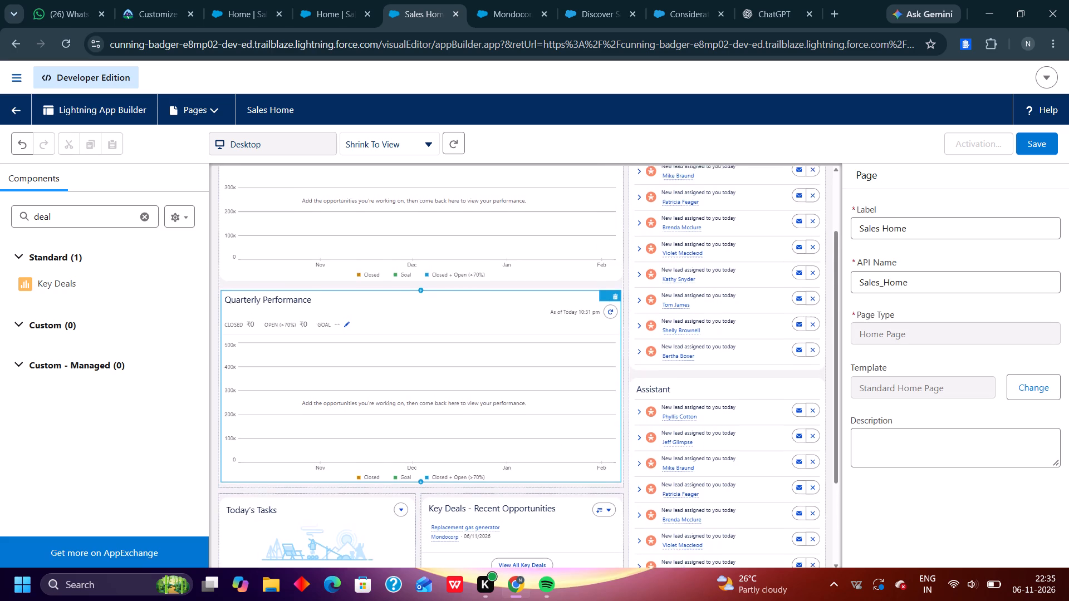
scroll(553, 344, up, 3)
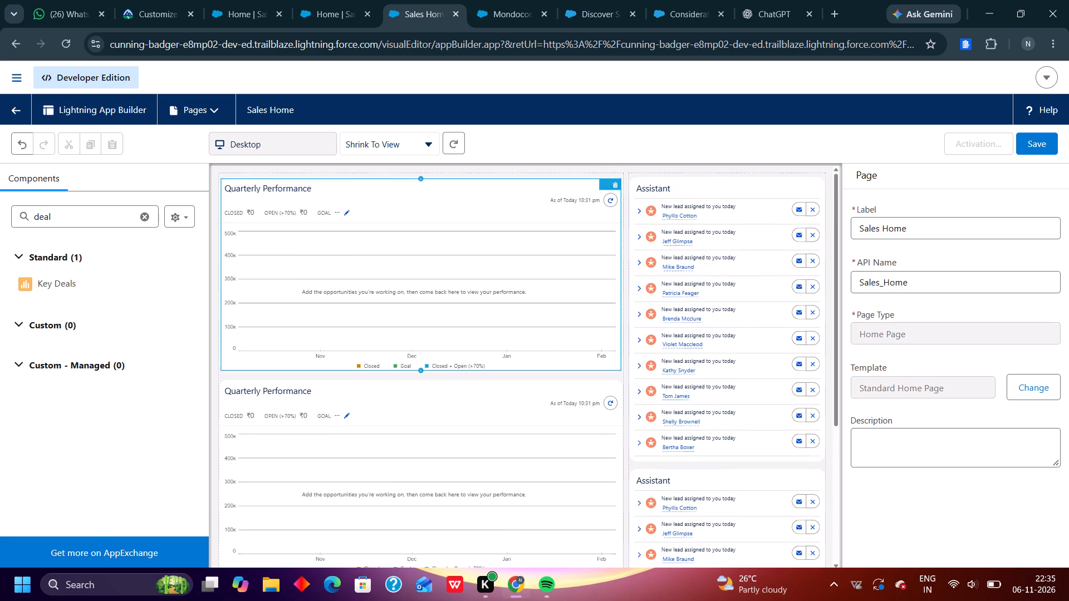
click(612, 183)
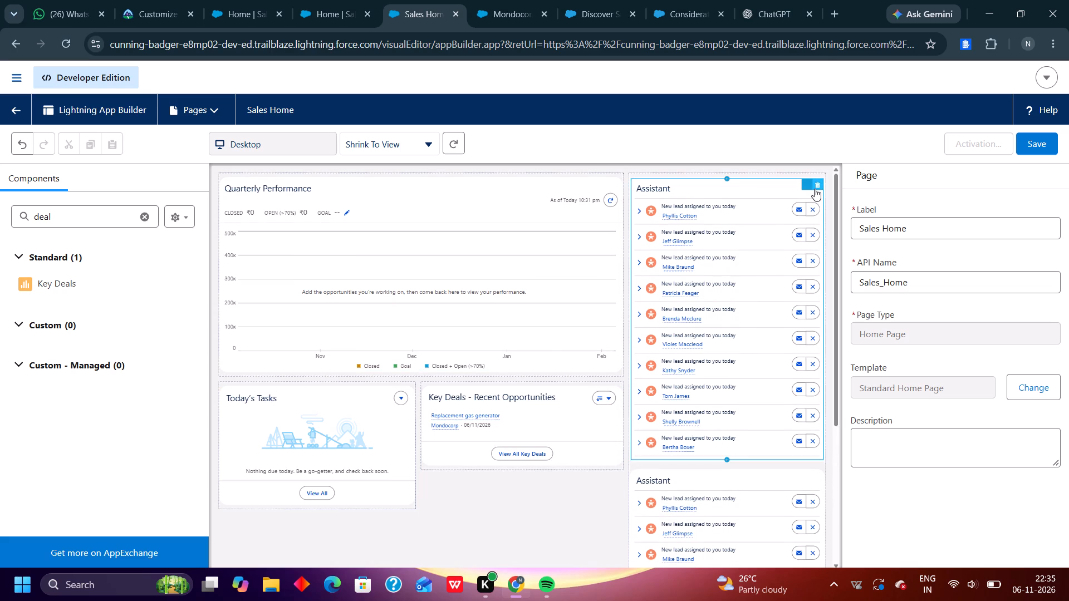
click(816, 189)
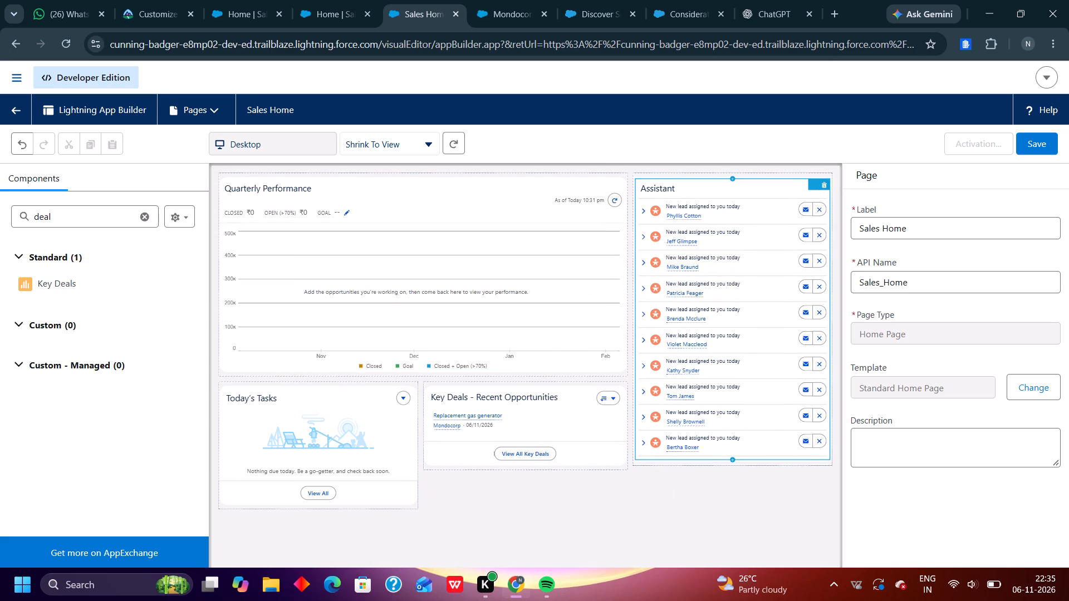
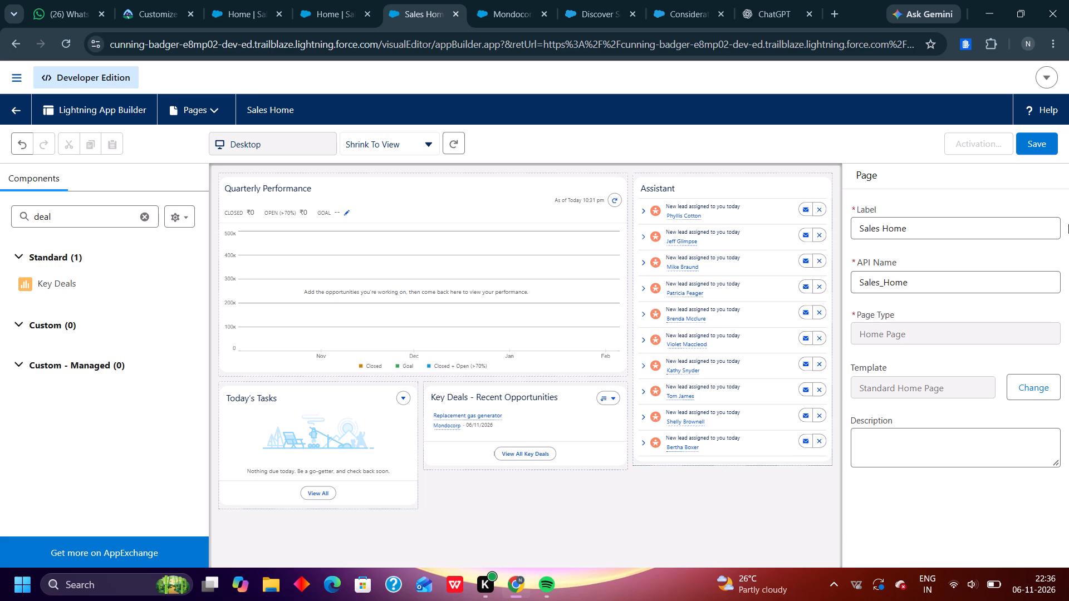
Save the Sales Home page.
click(1038, 139)
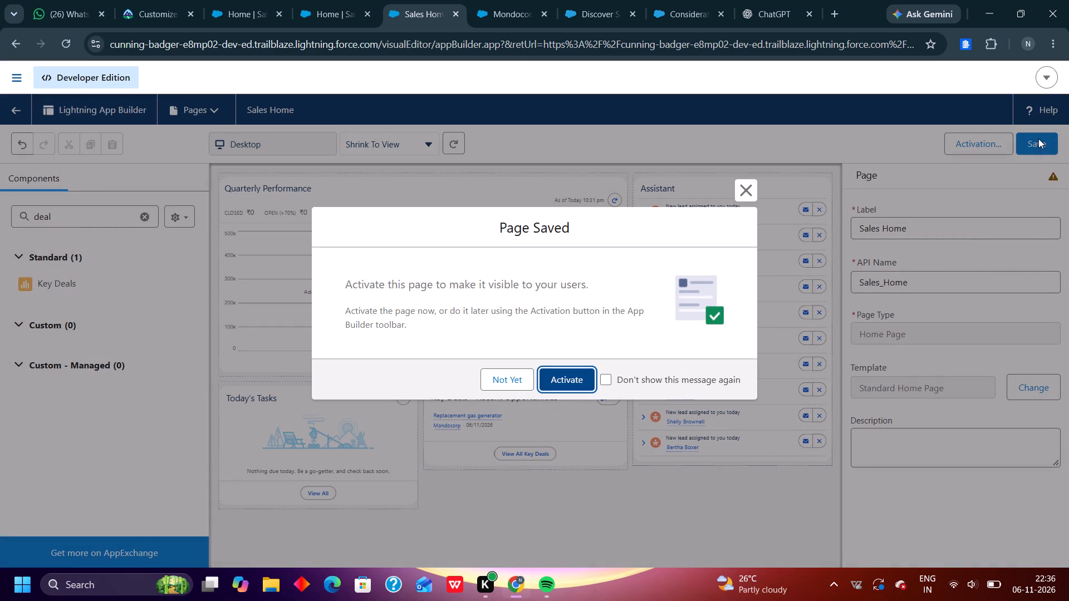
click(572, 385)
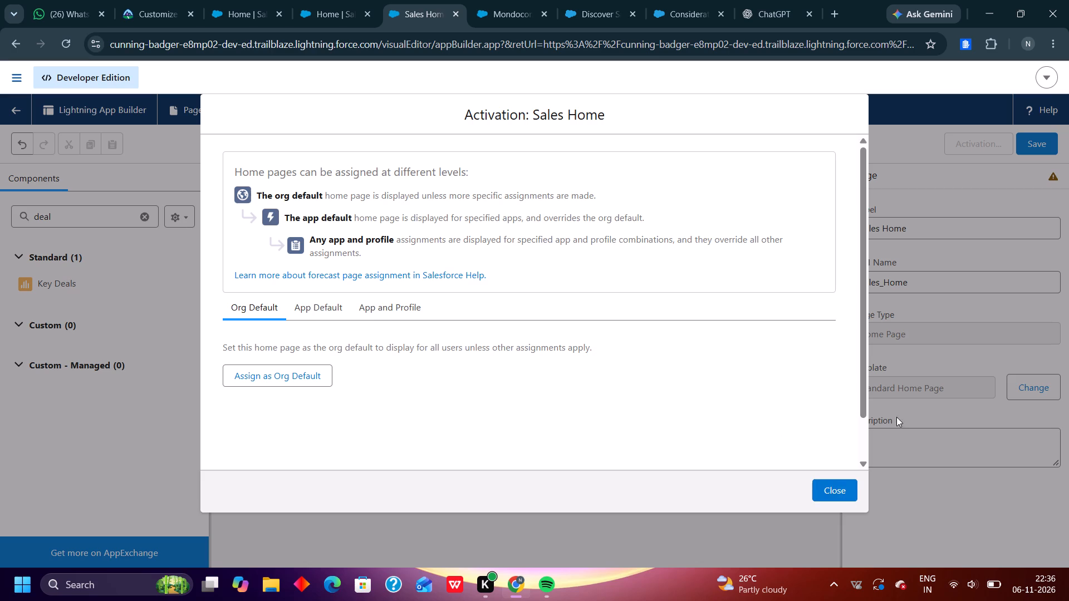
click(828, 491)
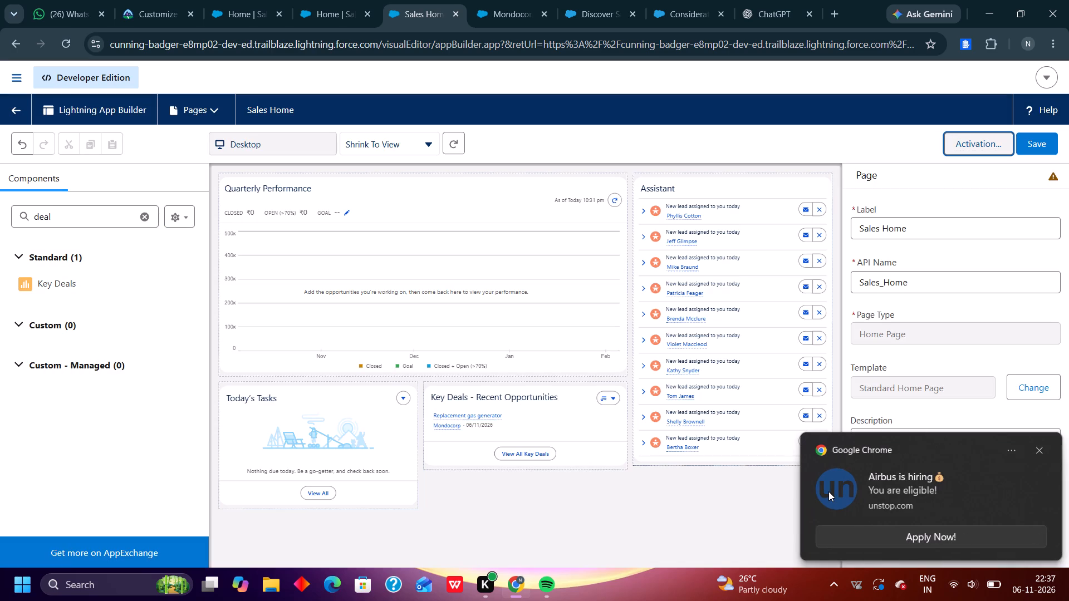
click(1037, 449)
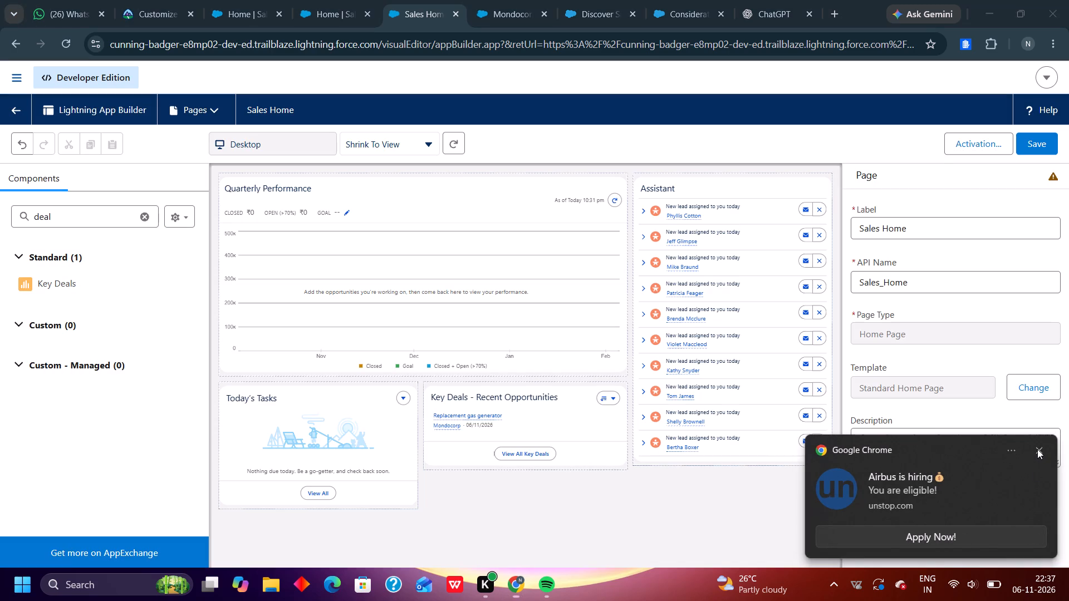
Activate the Sales Home page for the Sales app and the Custom: Sales Profile profile, and save the assignment.
click(963, 145)
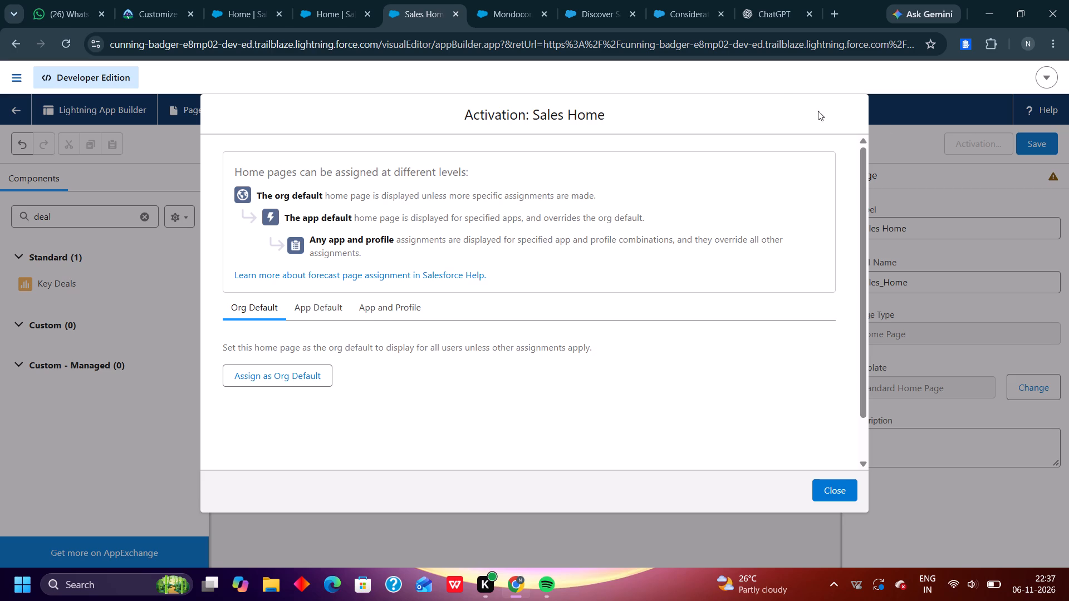
click(390, 305)
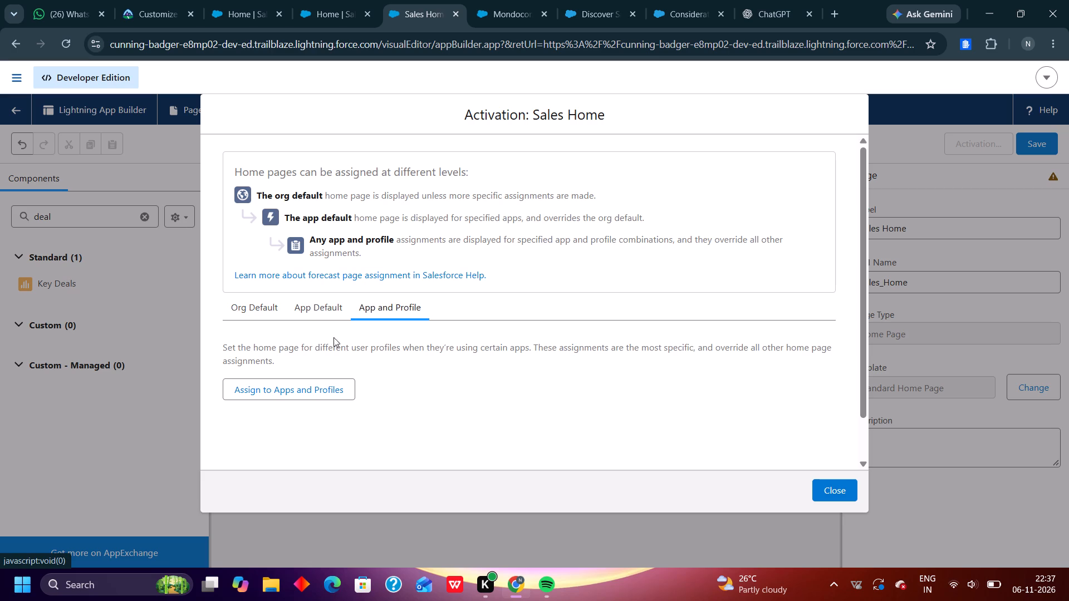
click(323, 386)
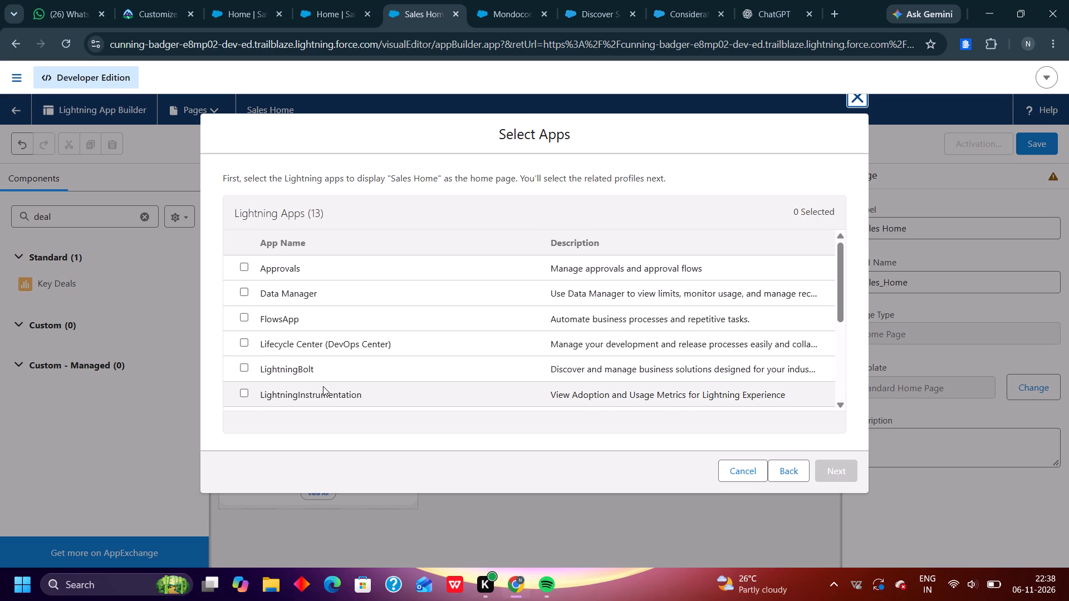
scroll(323, 386, down, 2)
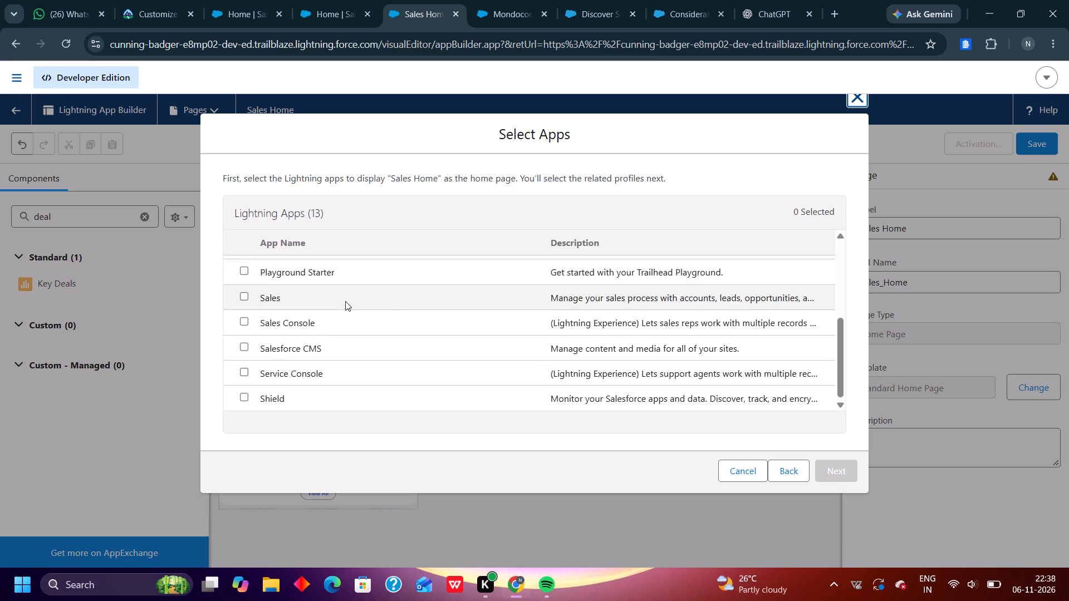
click(346, 299)
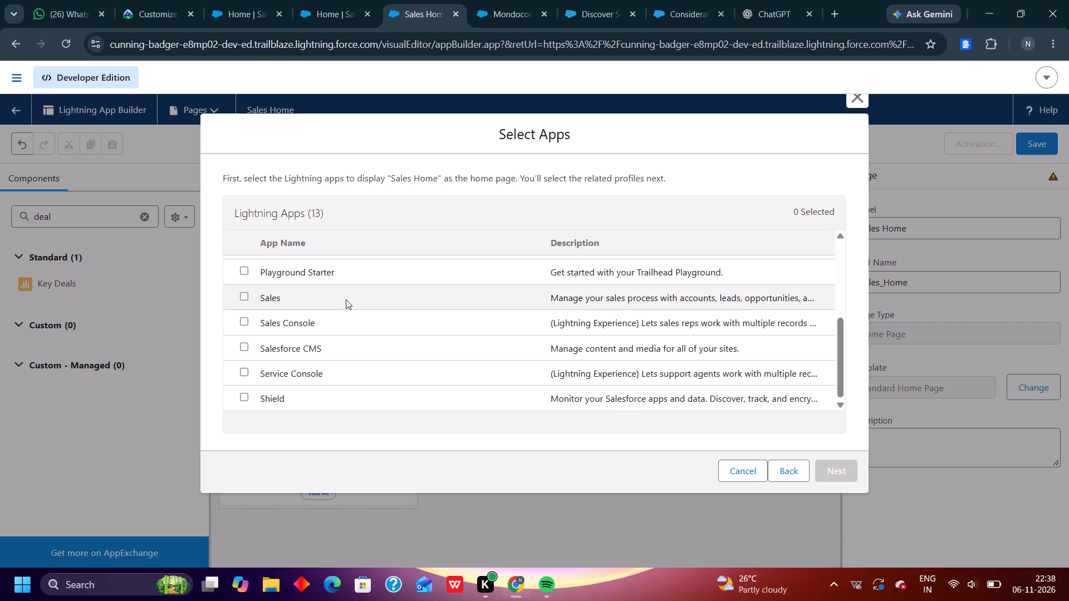
click(346, 299)
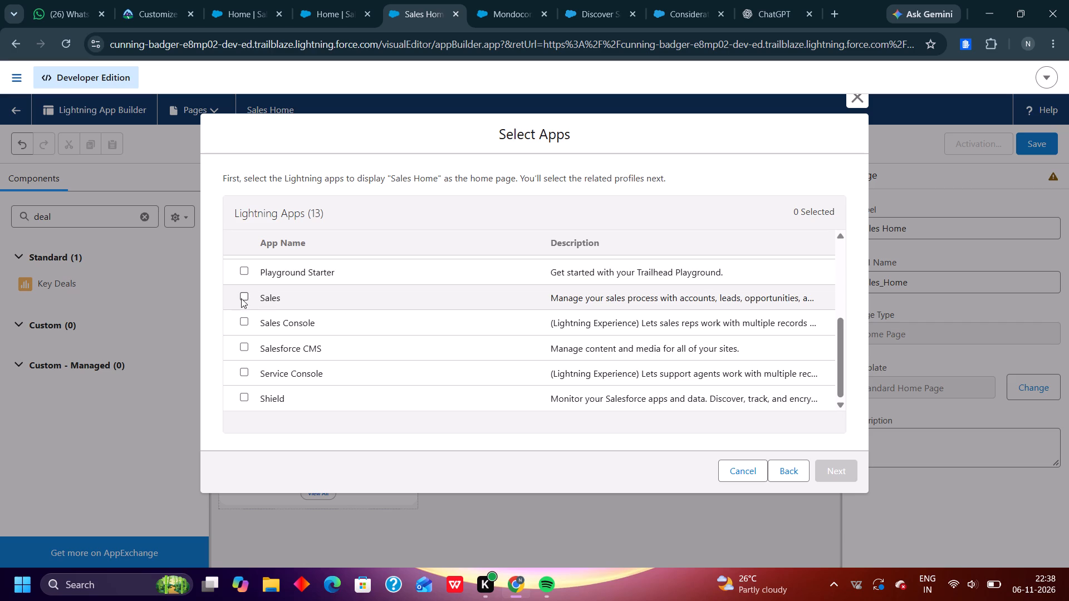
click(242, 297)
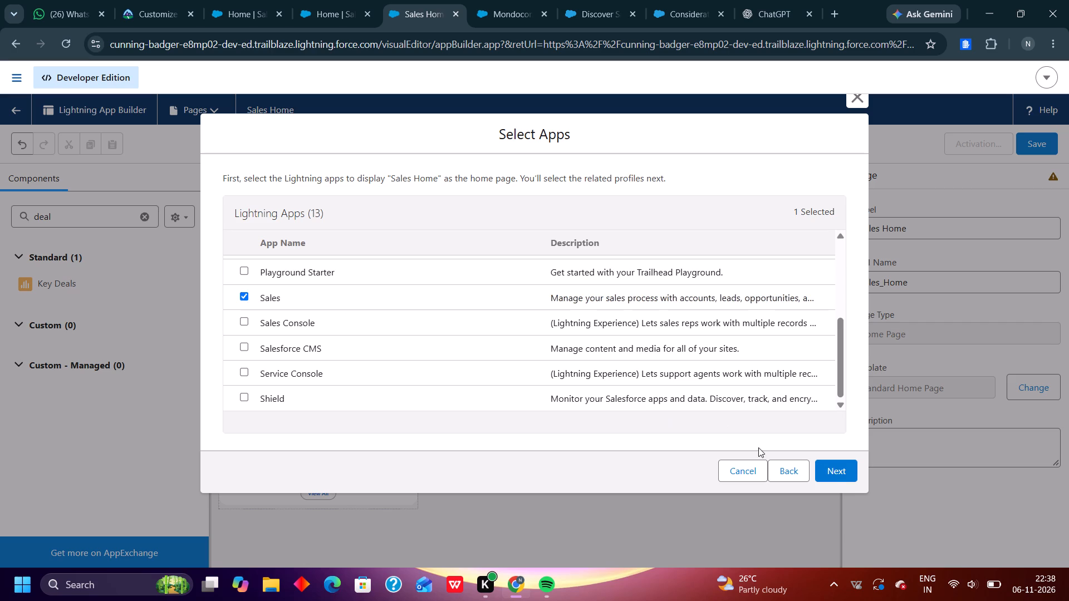
click(838, 475)
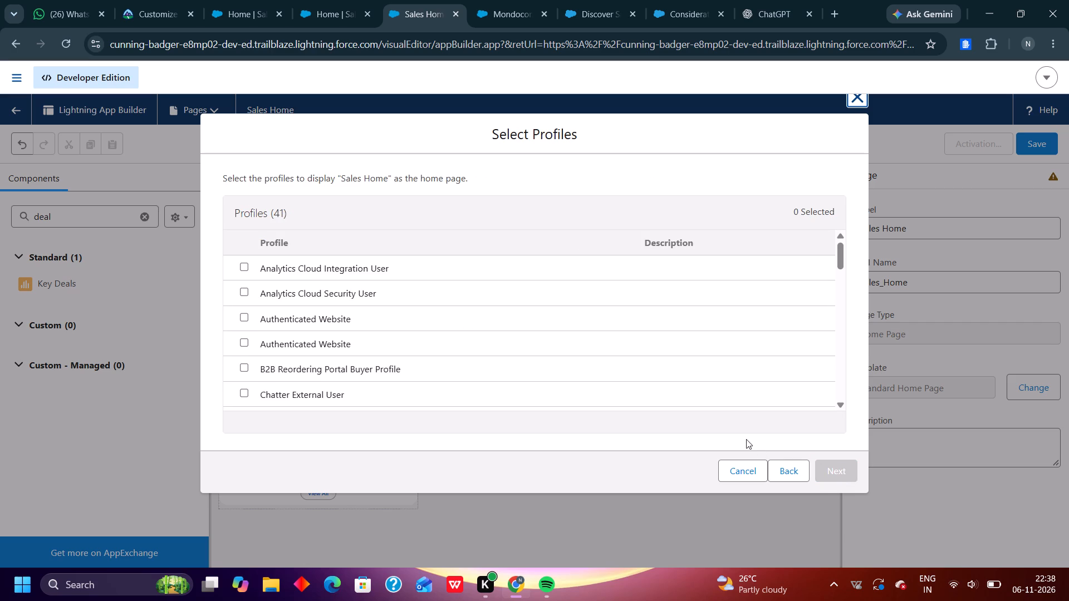
scroll(566, 378, down, 1)
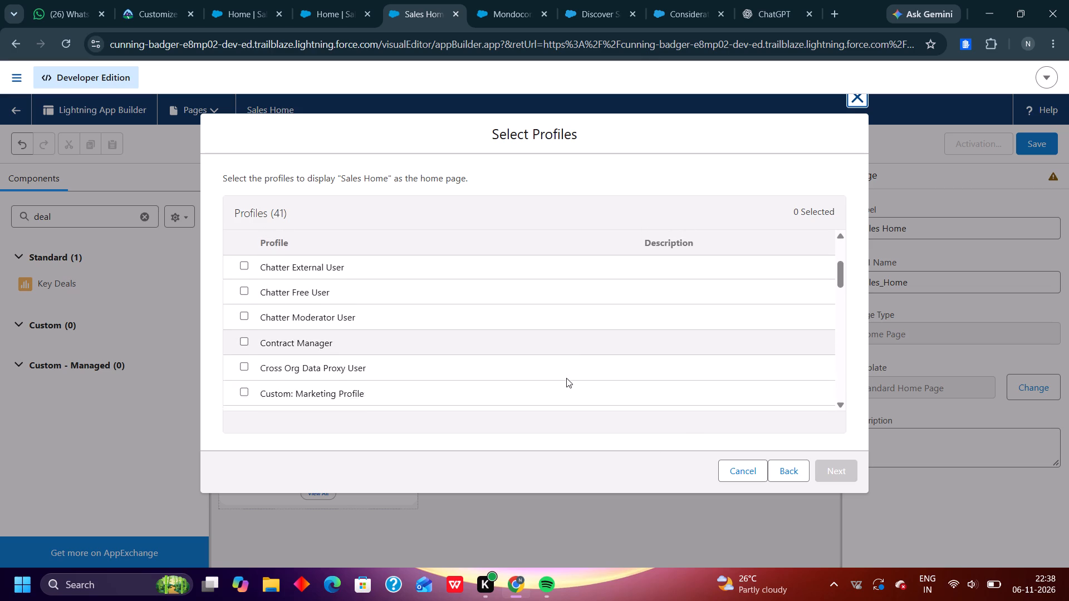
scroll(566, 378, down, 1)
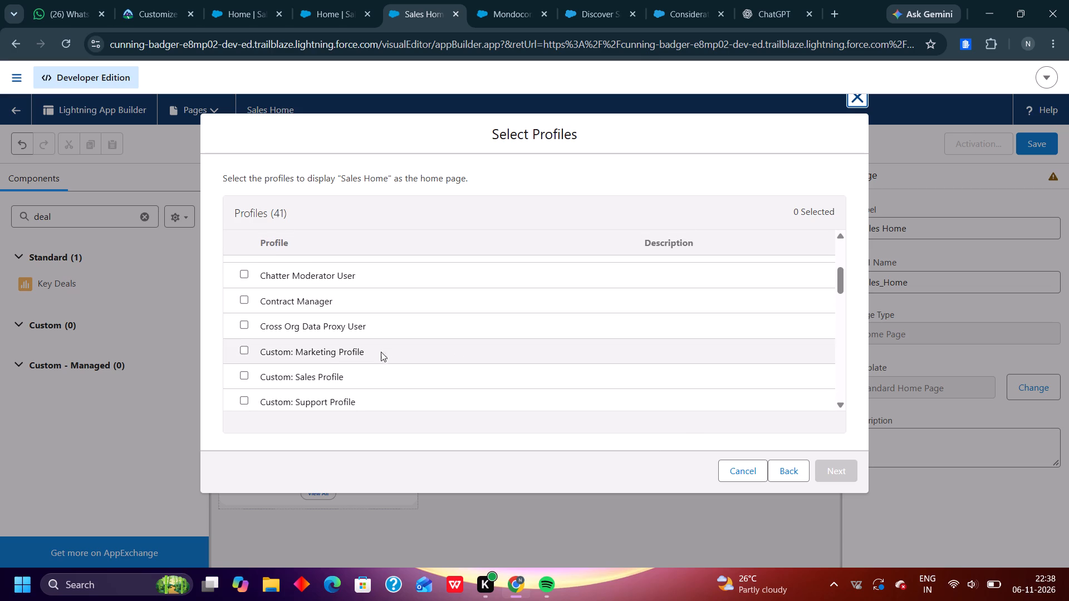
click(247, 377)
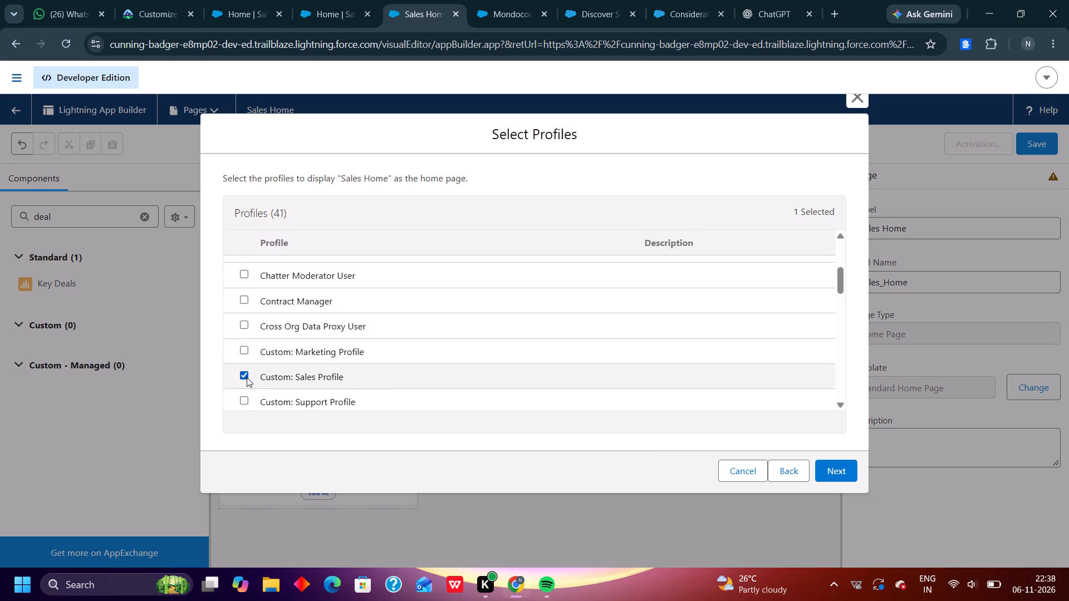
click(831, 475)
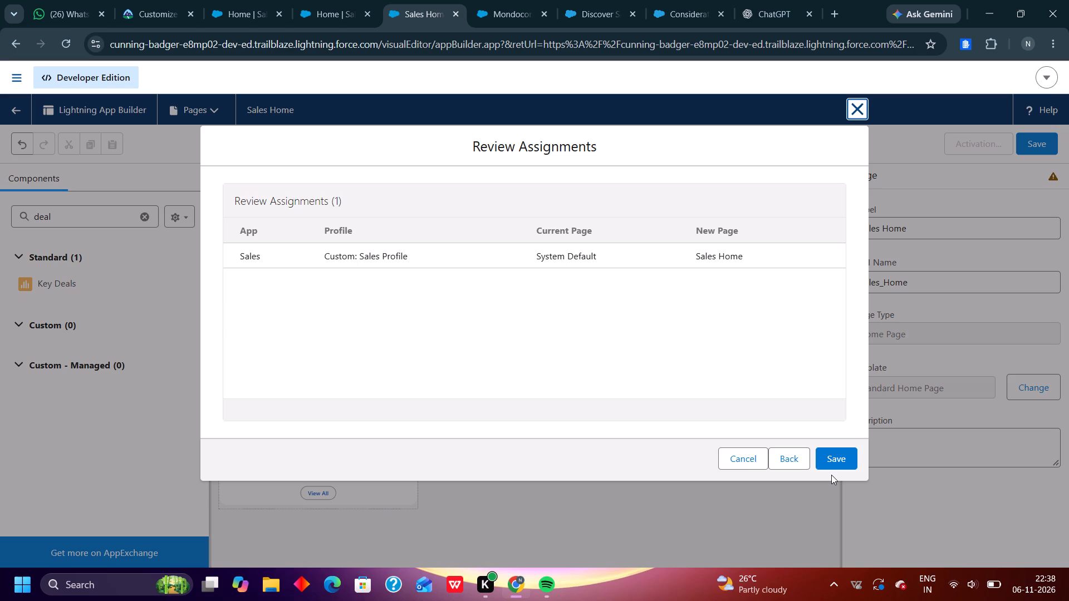
click(837, 459)
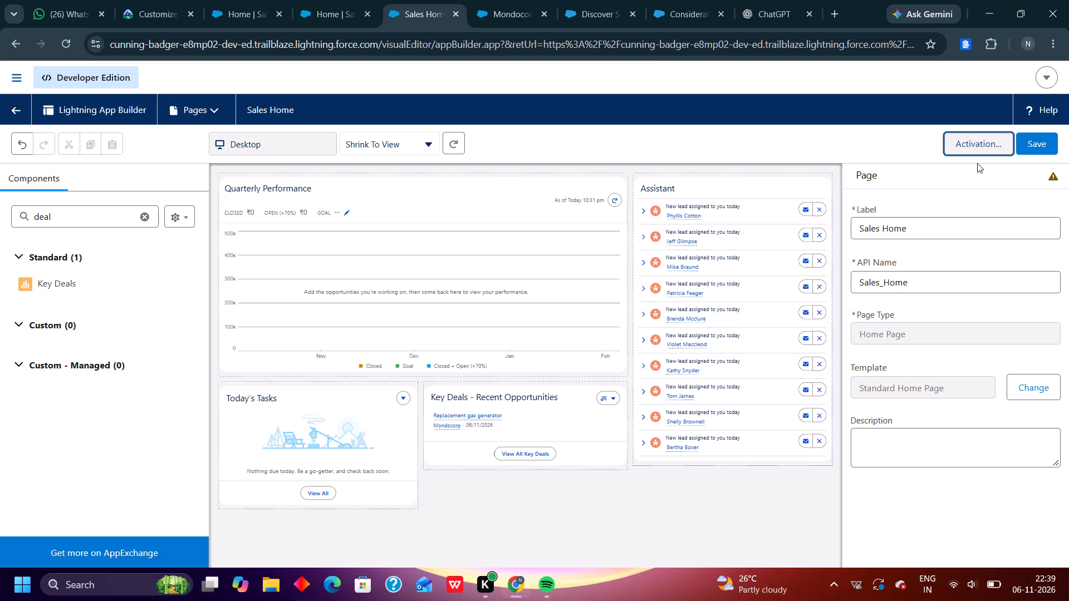
Review the app and profile assignments in the Sales Home page's activation settings.
click(988, 136)
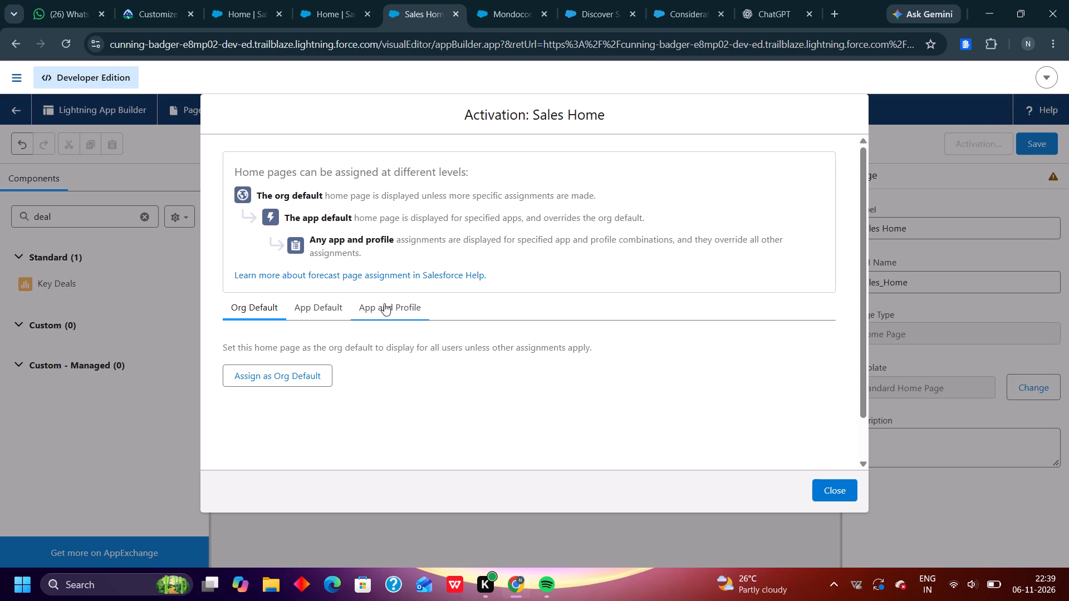
click(384, 303)
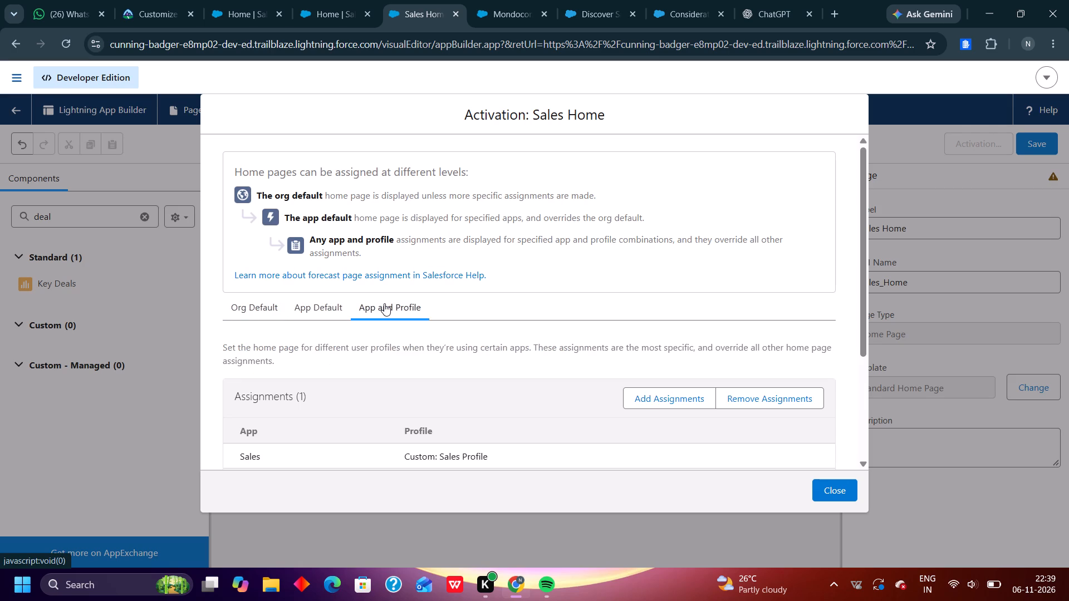
scroll(400, 417, down, 1)
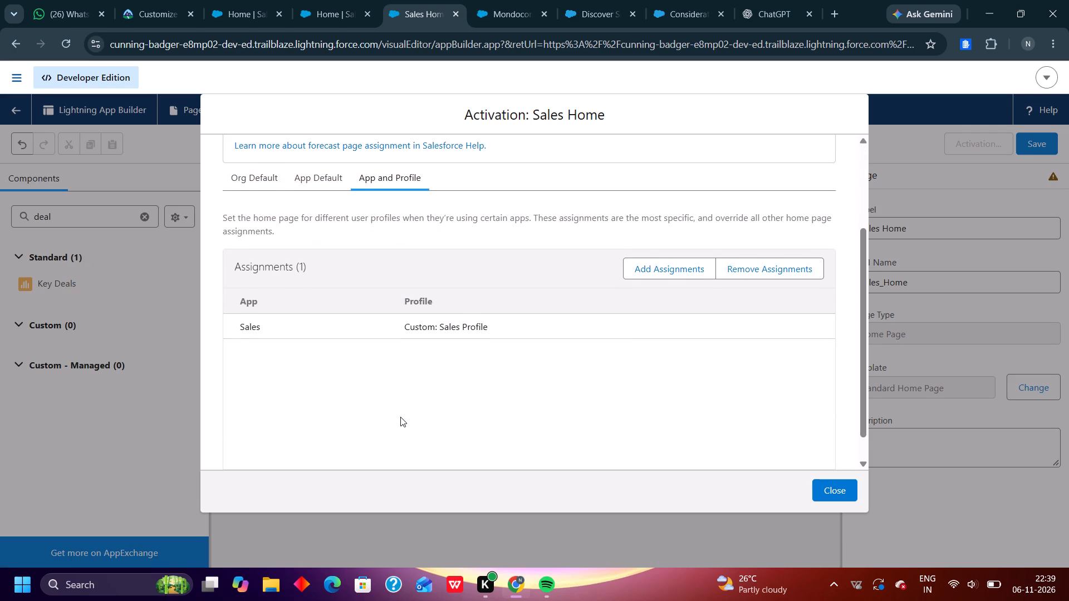
scroll(400, 417, down, 1)
scroll(791, 450, up, 1)
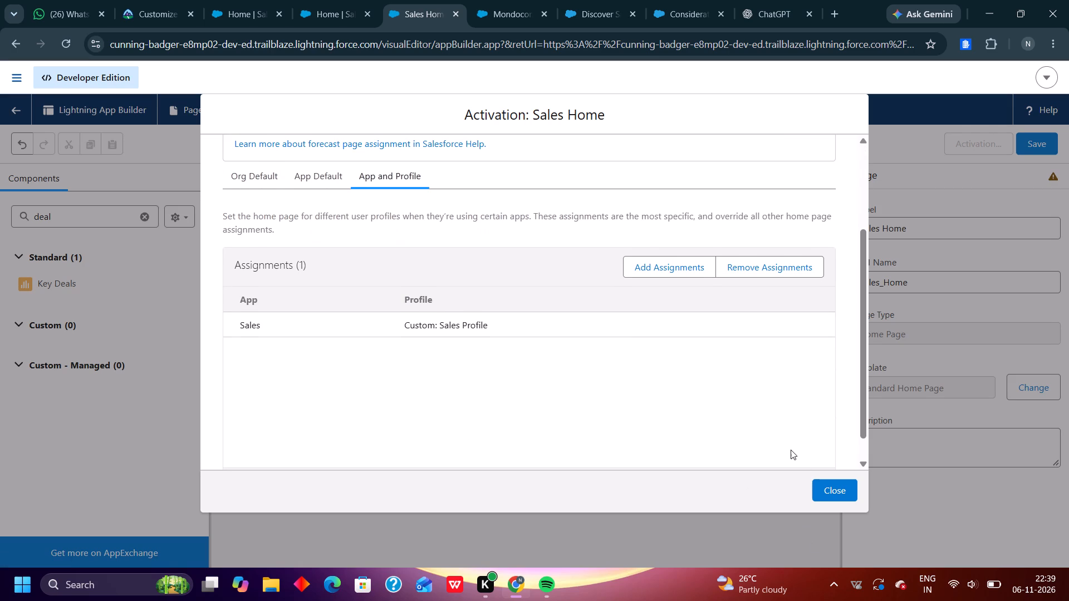
scroll(791, 450, up, 1)
scroll(713, 339, up, 1)
scroll(573, 243, up, 1)
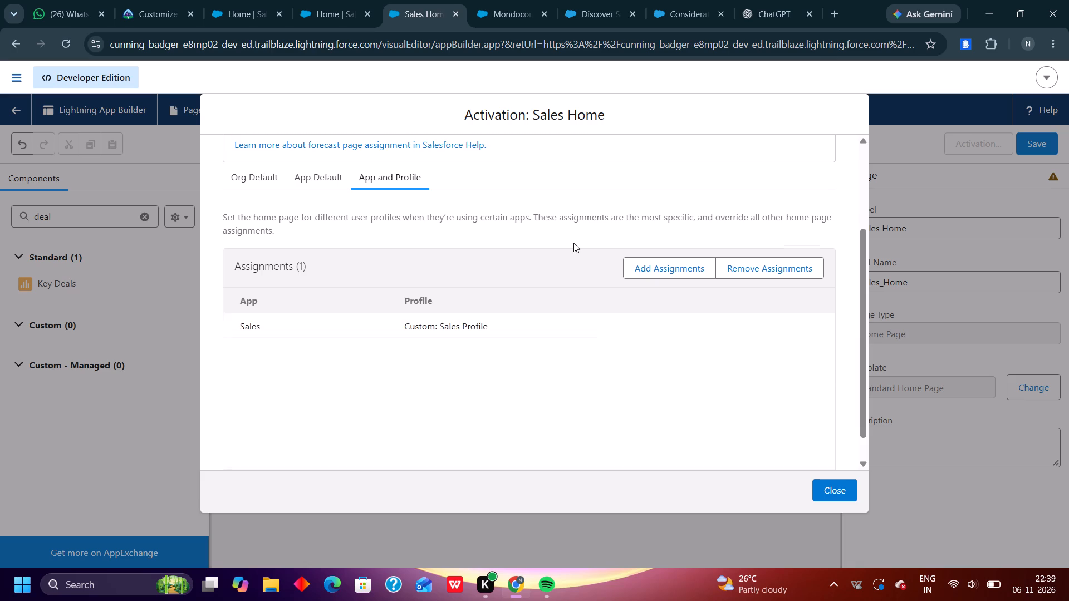
scroll(573, 243, up, 1)
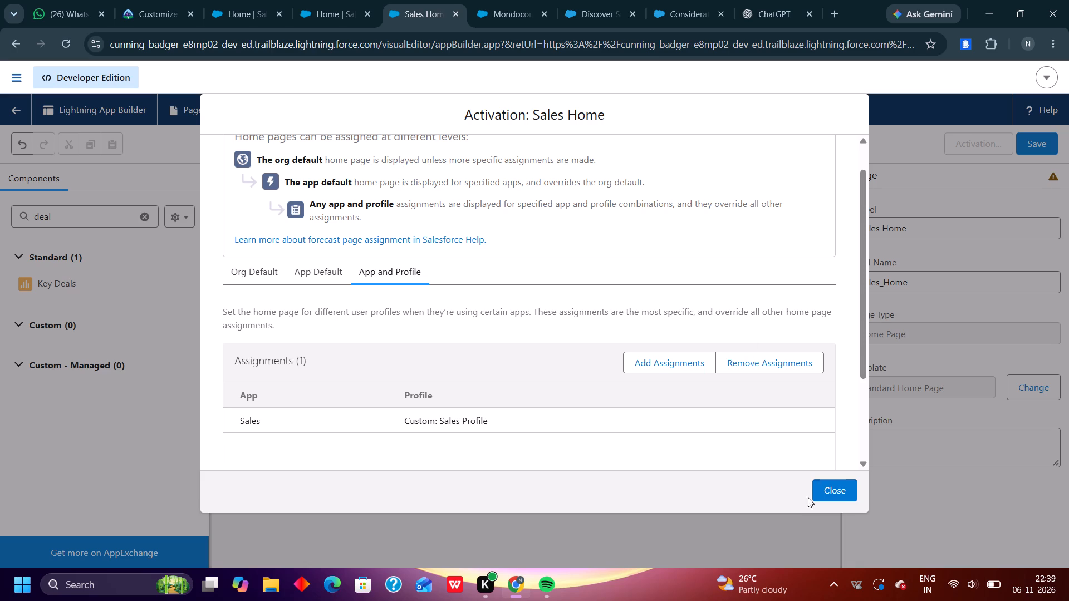
click(841, 497)
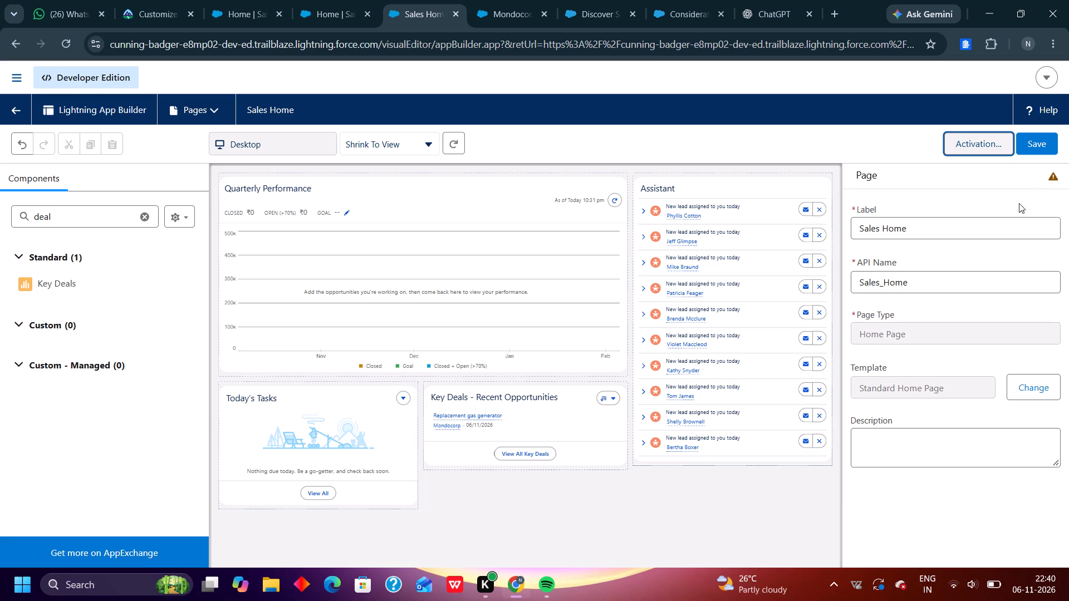
Save the activated Sales Home page again.
click(1045, 153)
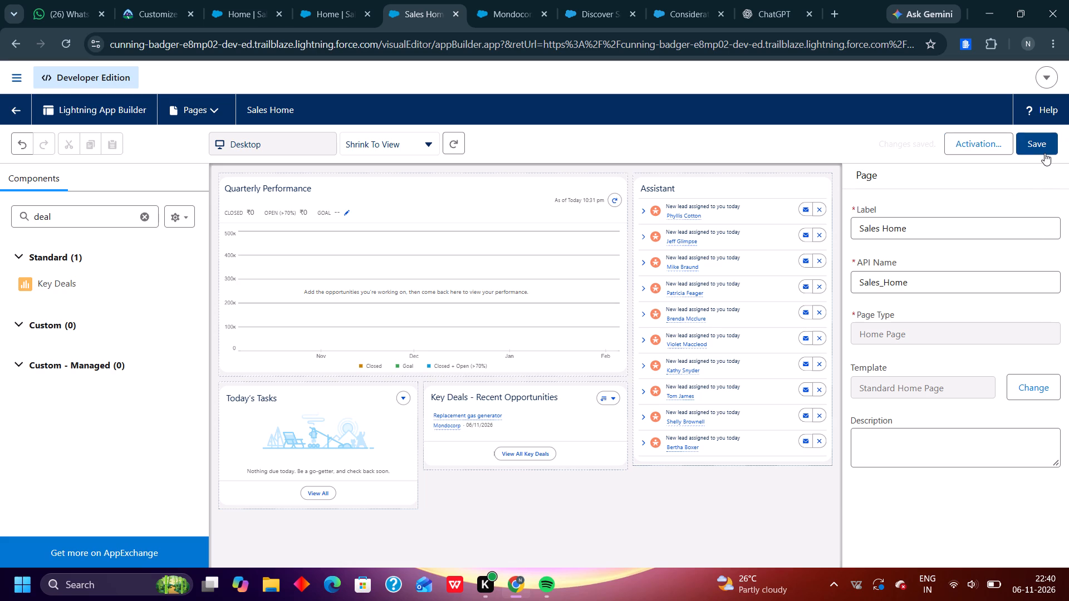
click(1045, 146)
Switch to the Trailhead custom home page module and submit the challenge for checking to earn 500 points.
click(145, 9)
scroll(335, 356, down, 1)
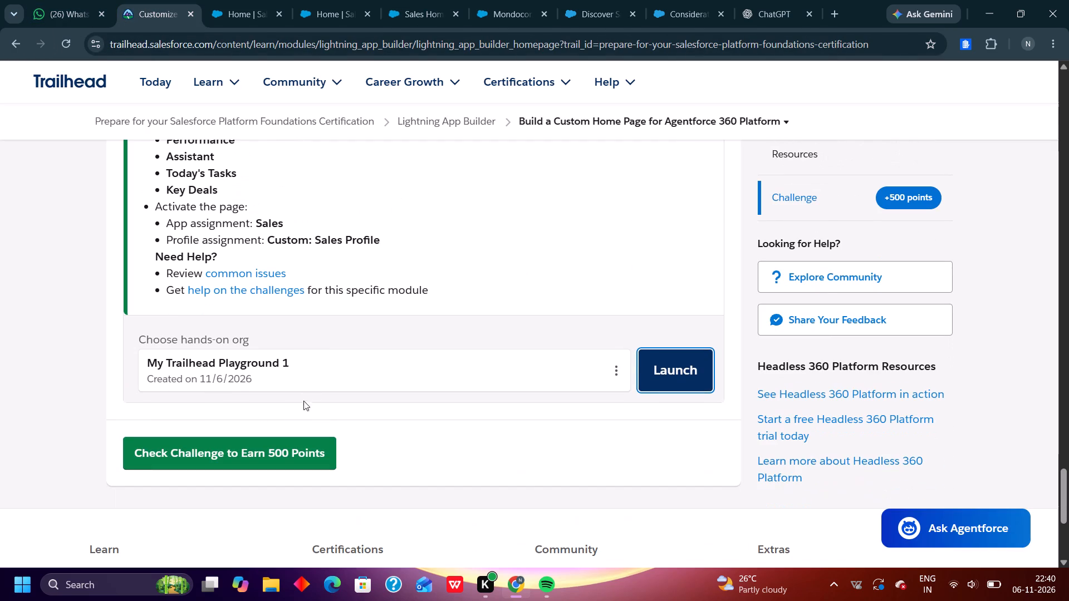
click(302, 439)
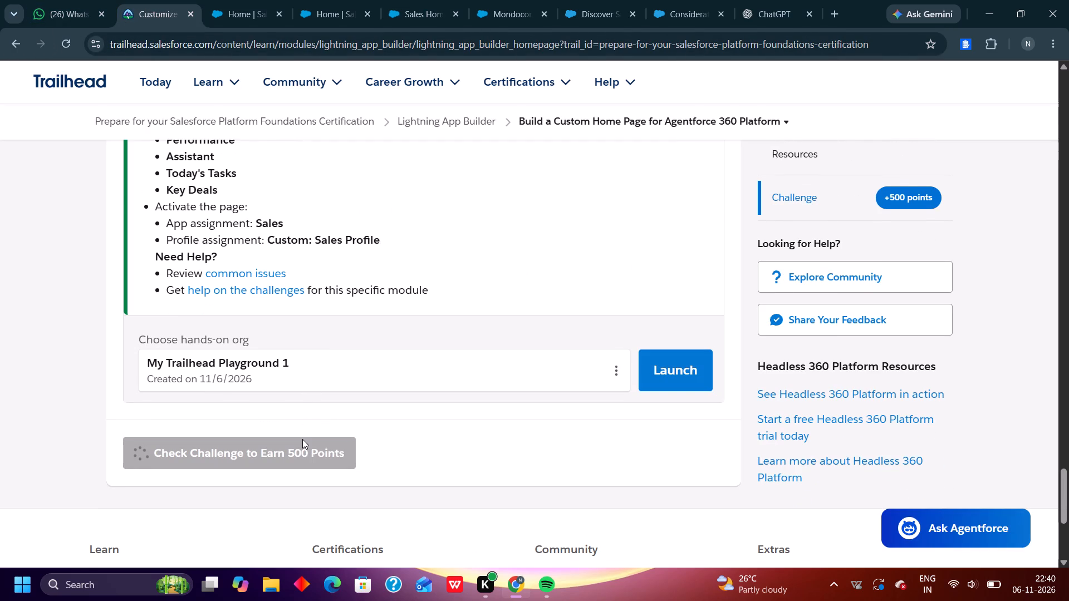